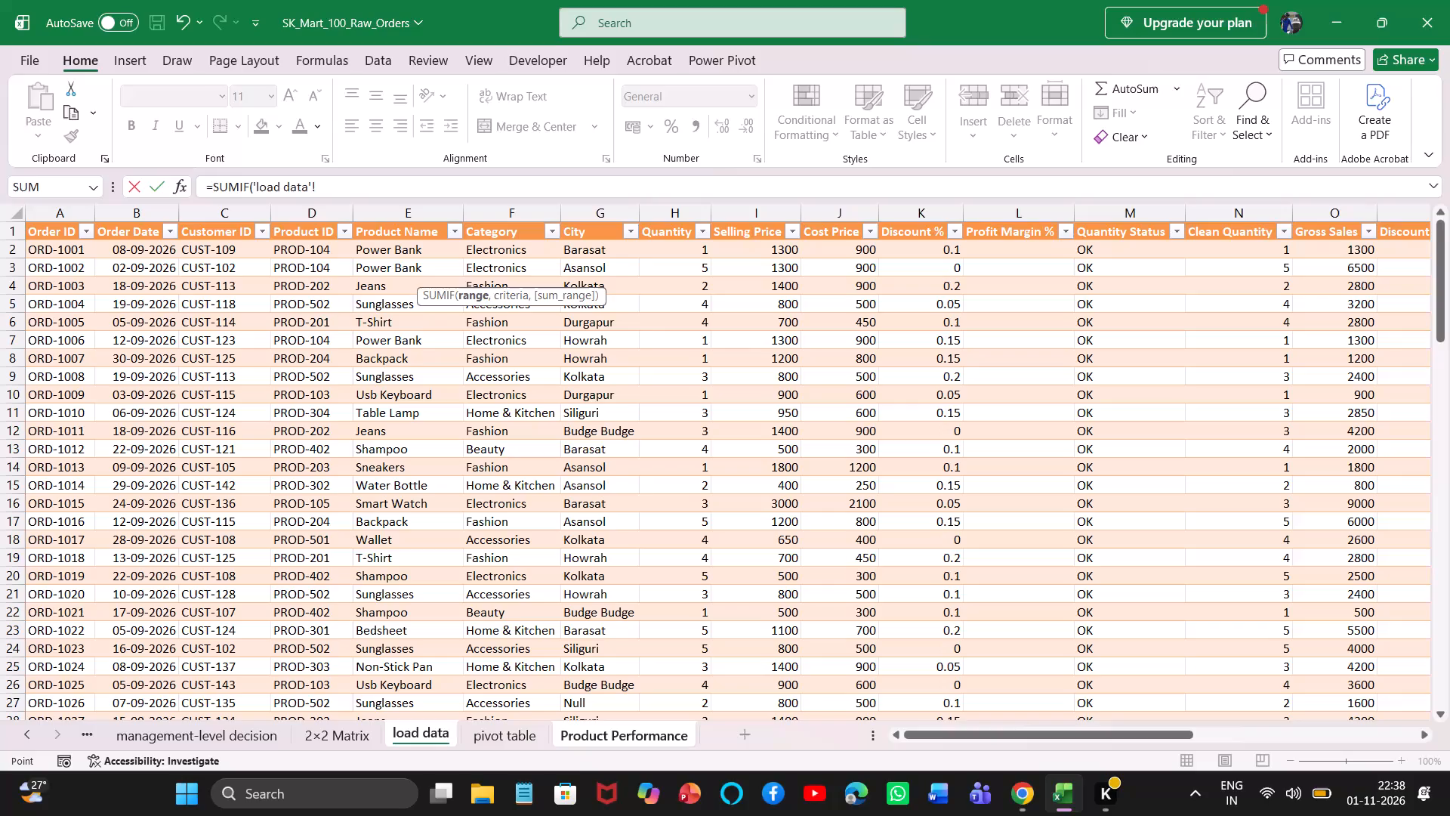
Clear the unfinished SUMIF formula from the first Total Sales cell, D3, on the Product Performance sheet.
{"action": "left_click", "coordinate": [622, 740]}
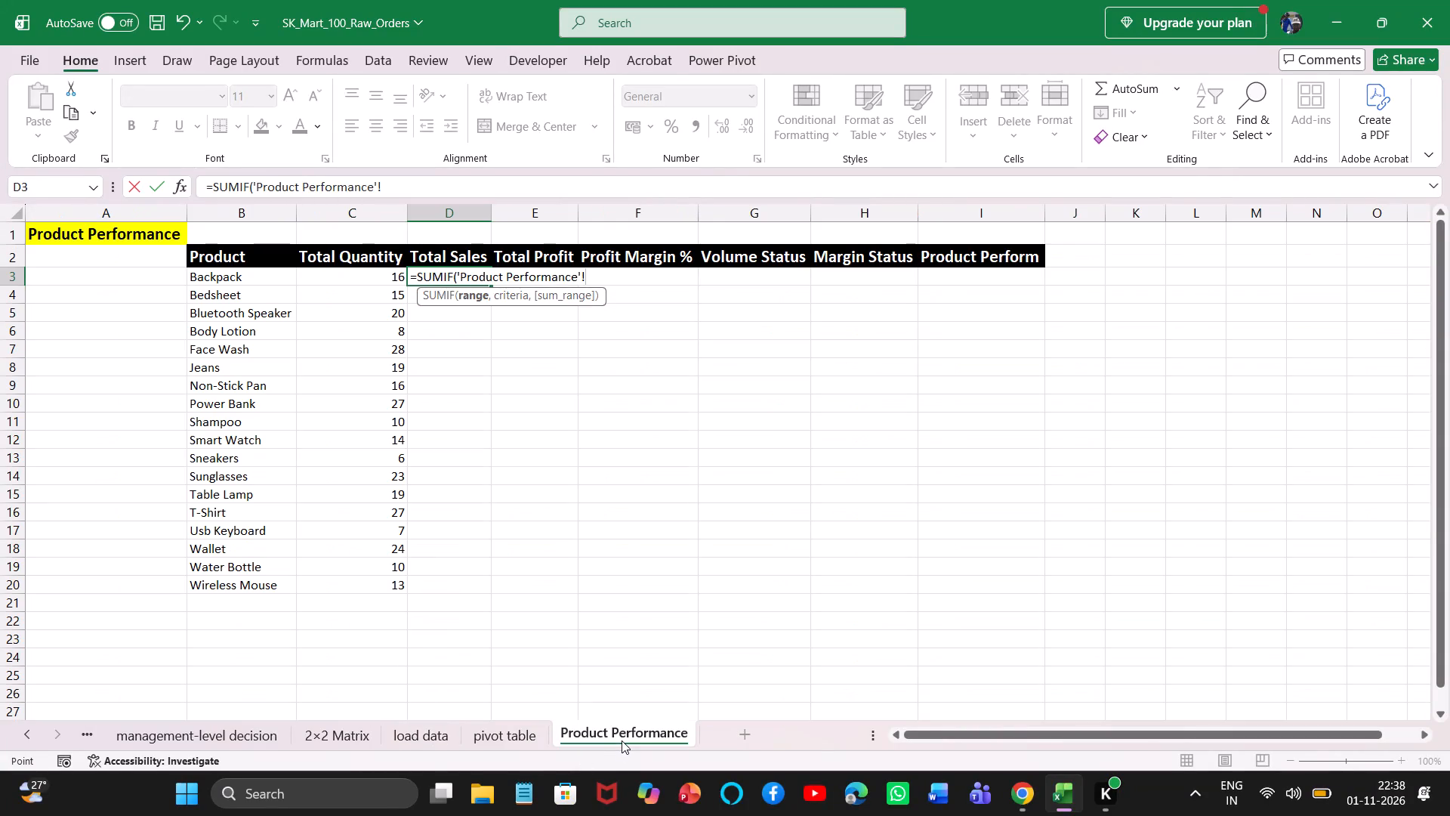
{"action": "key", "text": "BackSpace"}
{"action": "key", "text": "BackSpace"}
{"action": "key", "text": "BackSpace"}
{"action": "key", "text": "BackSpace"}
{"action": "key", "text": "BackSpace"}
{"action": "key", "text": "BackSpace"}
{"action": "key", "text": "BackSpace"}
{"action": "key", "text": "BackSpace"}
{"action": "key", "text": "BackSpace"}
{"action": "key", "text": "BackSpace"}
{"action": "key", "text": "BackSpace"}
{"action": "key", "text": "BackSpace"}
{"action": "key", "text": "BackSpace"}
{"action": "key", "text": "BackSpace"}
{"action": "key", "text": "BackSpace"}
{"action": "key", "text": "BackSpace"}
{"action": "key", "text": "BackSpace"}
{"action": "key", "text": "BackSpace"}
{"action": "key", "text": "BackSpace"}
{"action": "key", "text": "BackSpace"}
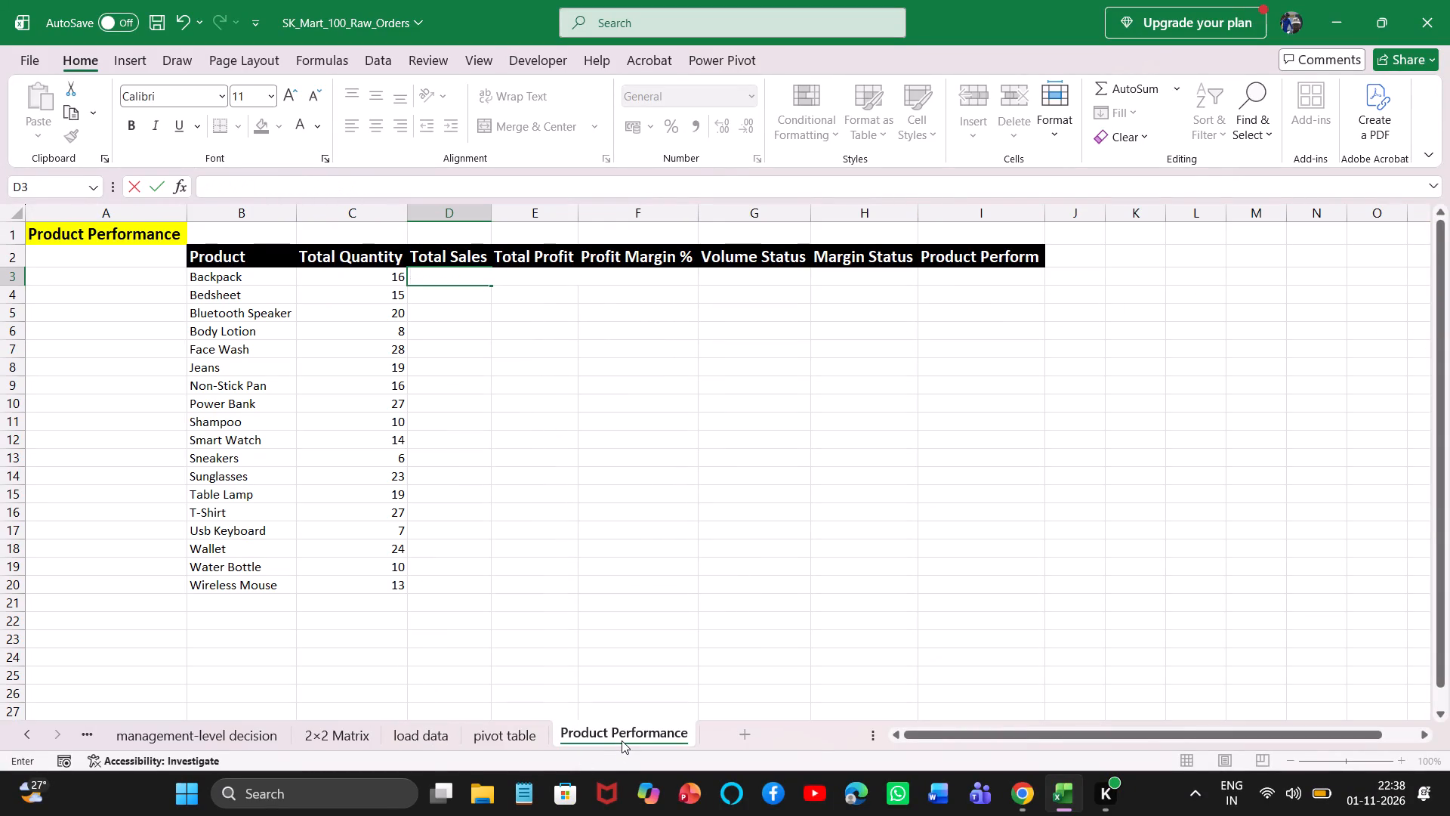
Start a SUMIF formula in D3 with the load data Product Name column as range and Product Performance cells B3:B20 as criteria.
{"action": "type", "text": "=sumid"}
{"action": "key", "text": "BackSpace"}
{"action": "key", "text": "f"}
{"action": "key", "text": "Tab"}
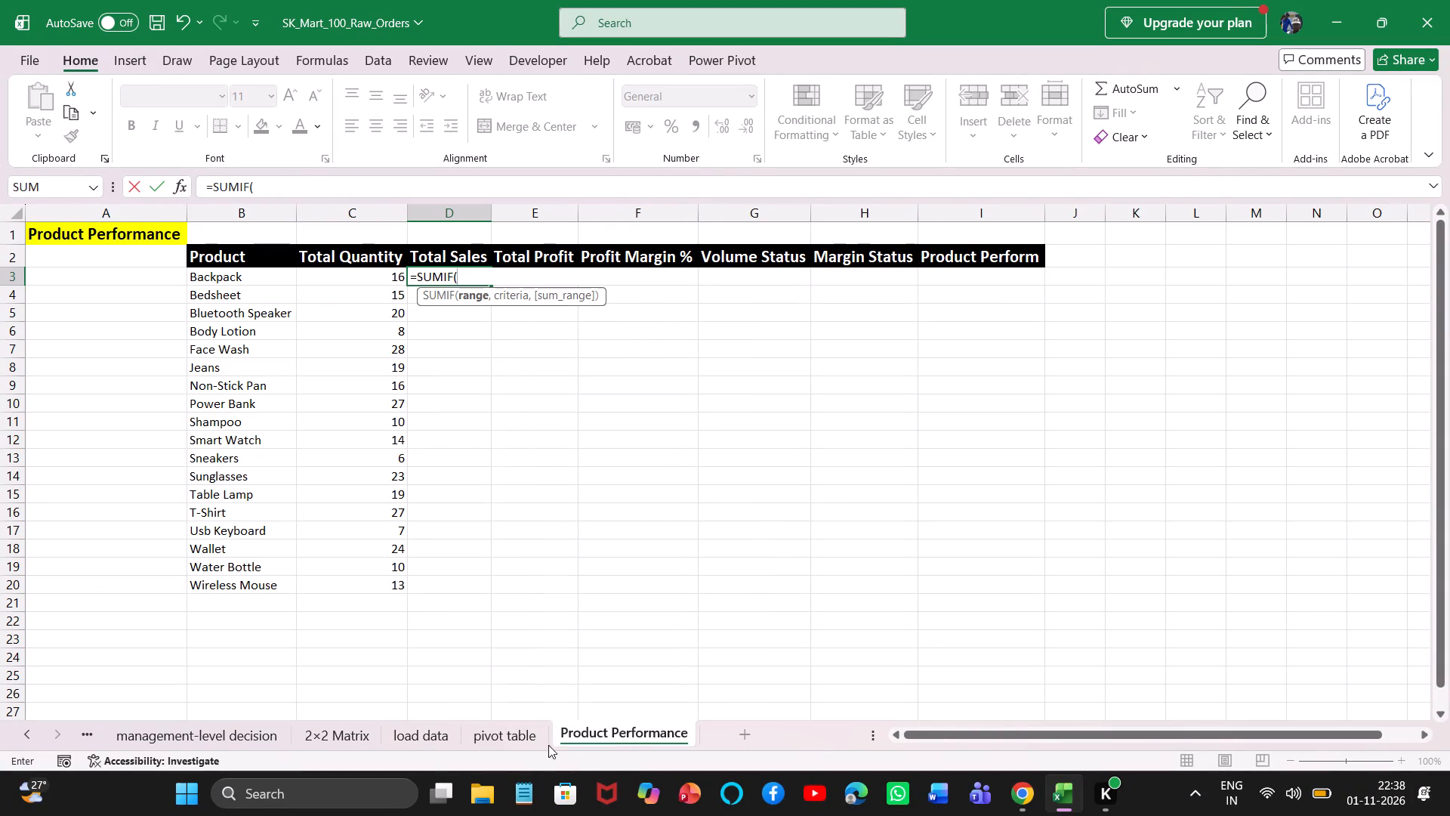
{"action": "left_click", "coordinate": [420, 736]}
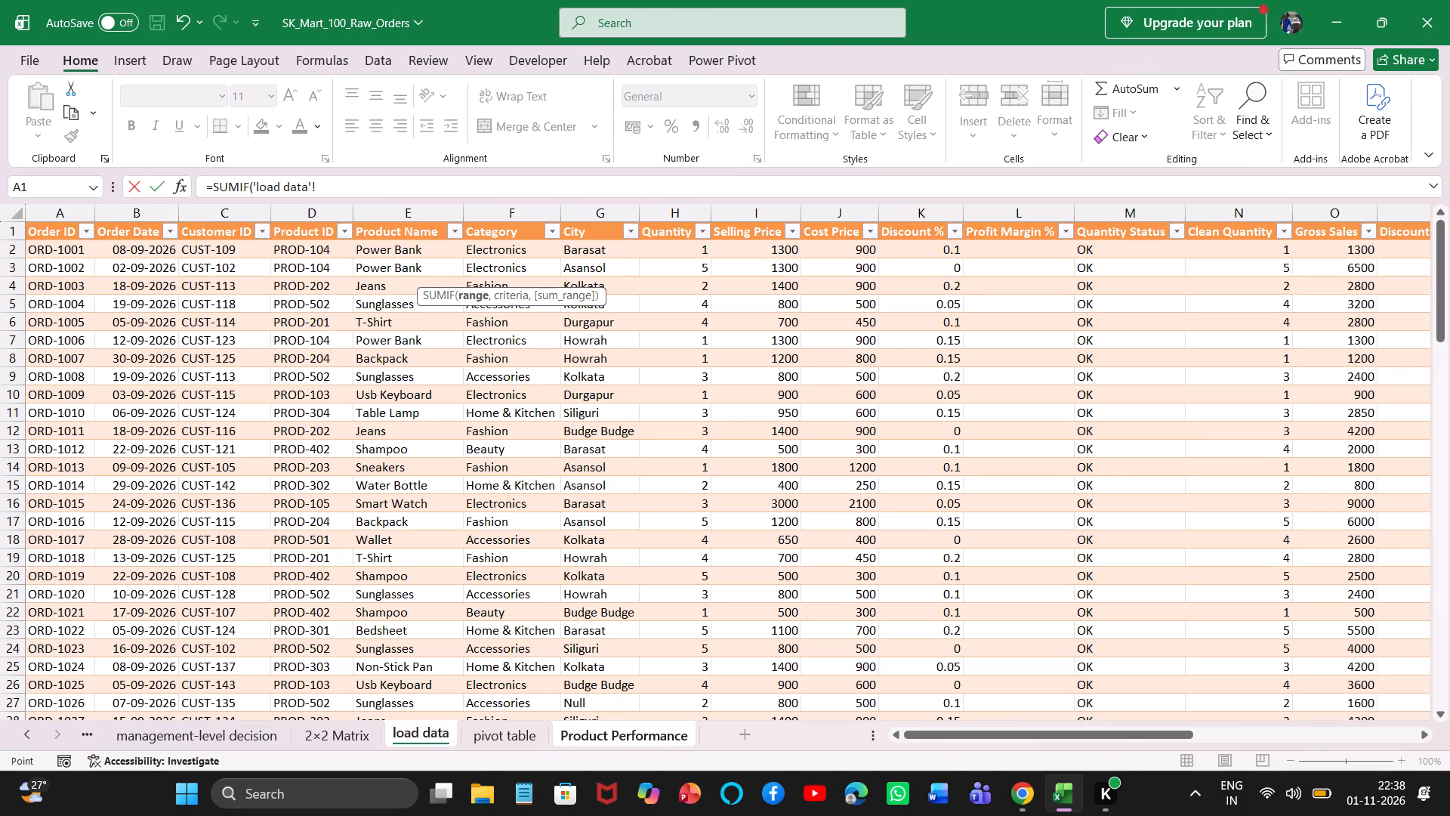
{"action": "left_click", "coordinate": [386, 252]}
{"action": "key", "text": "ctrl+shift+Down"}
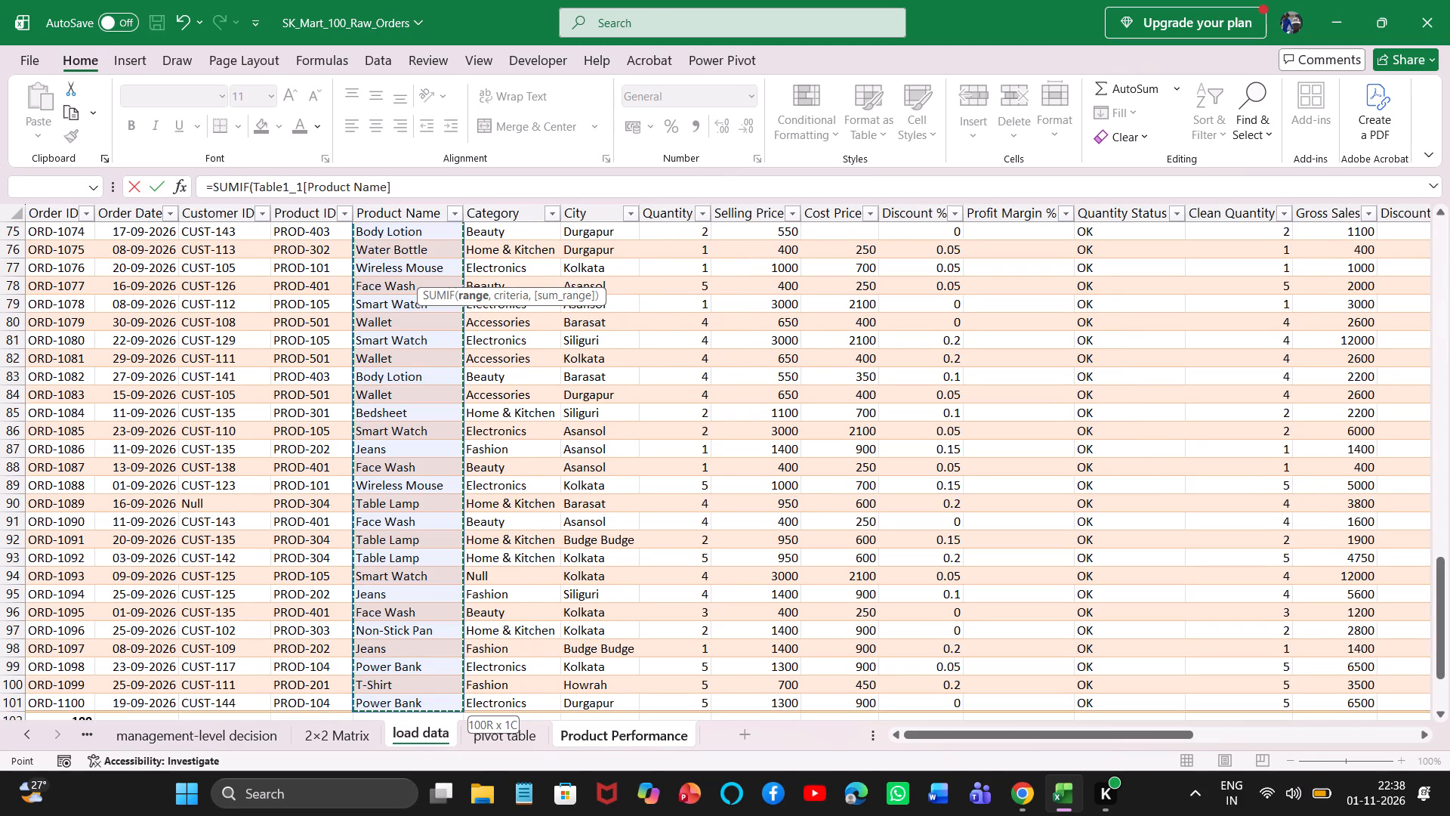
{"action": "key", "text": "comma"}
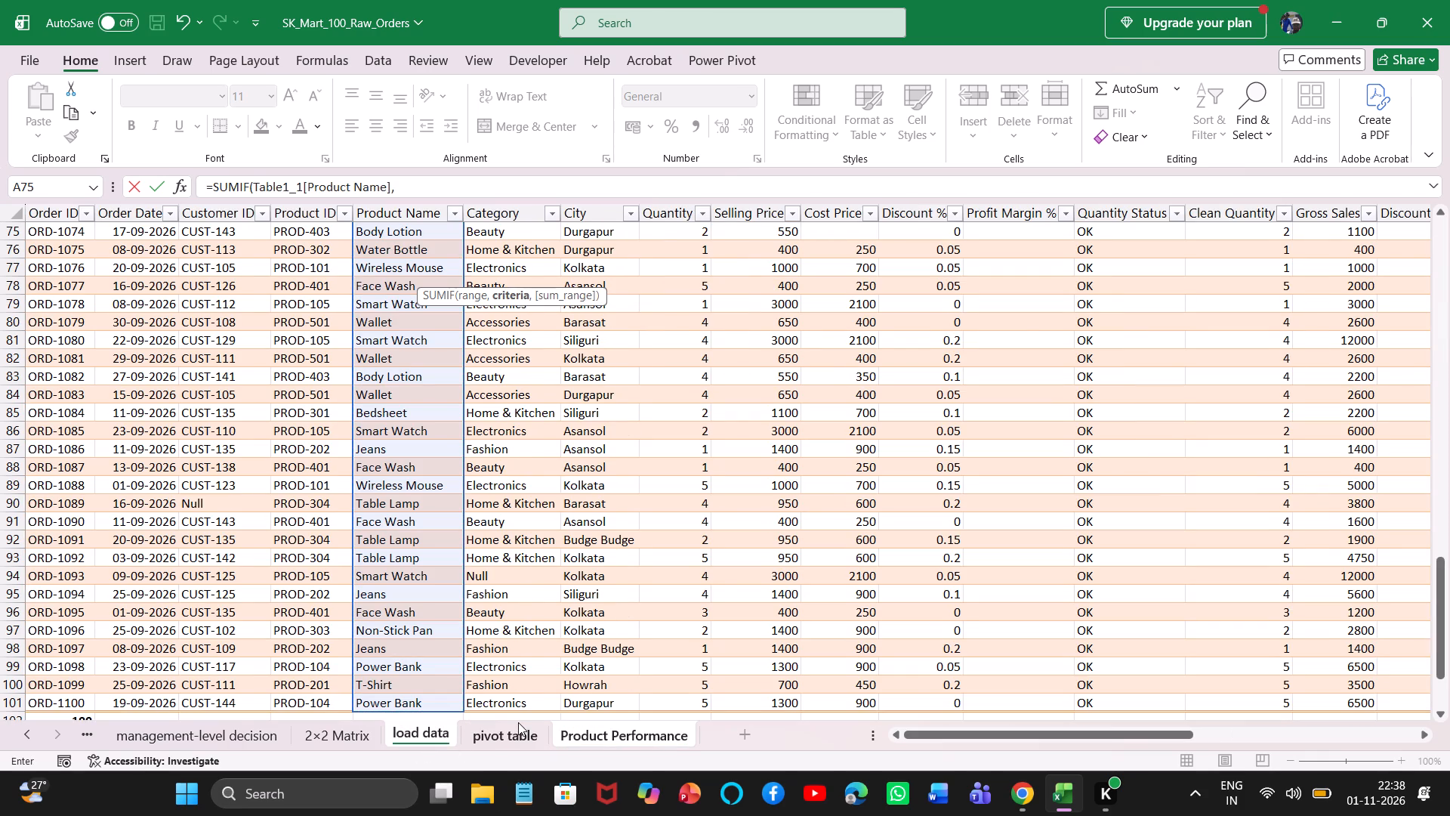
{"action": "left_click", "coordinate": [564, 736]}
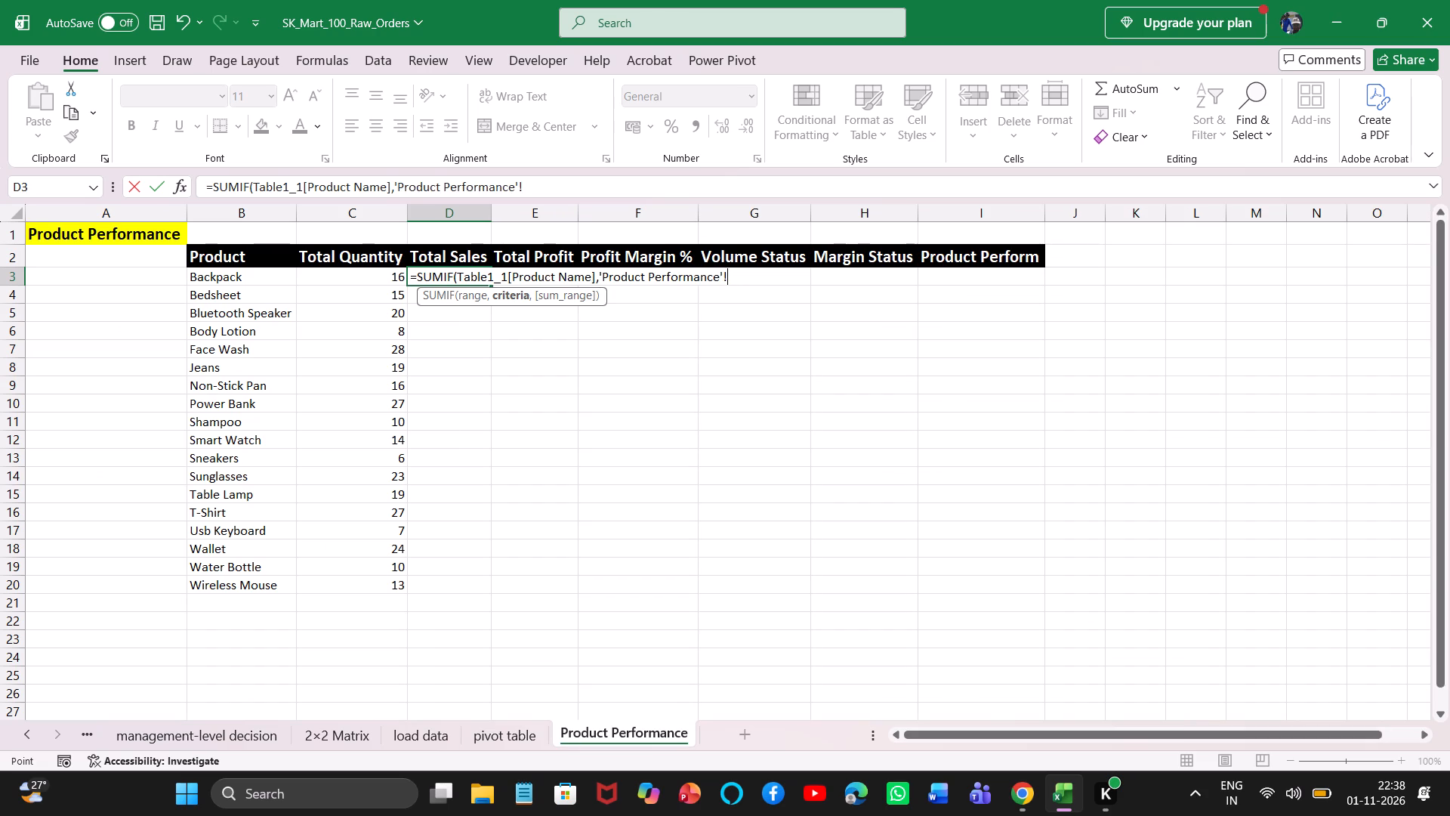
{"action": "left_click", "coordinate": [240, 281]}
{"action": "key", "text": "ctrl+shift+Down"}
{"action": "key", "text": "comma"}
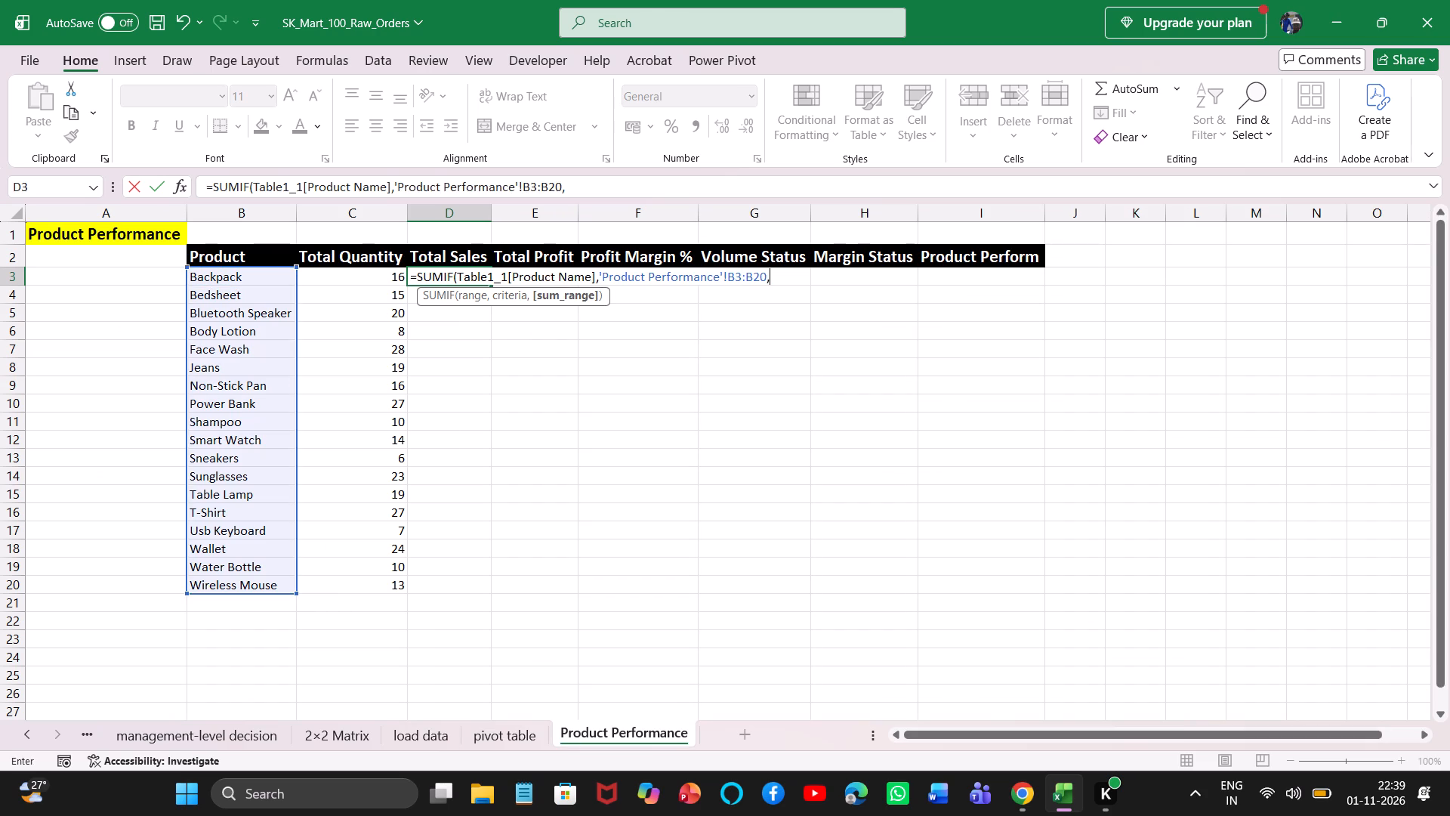
Complete the Total Sales SUMIF formula with the load data table's Net Sales column, excluding its total row, as the sum range.
{"action": "left_click", "coordinate": [412, 727]}
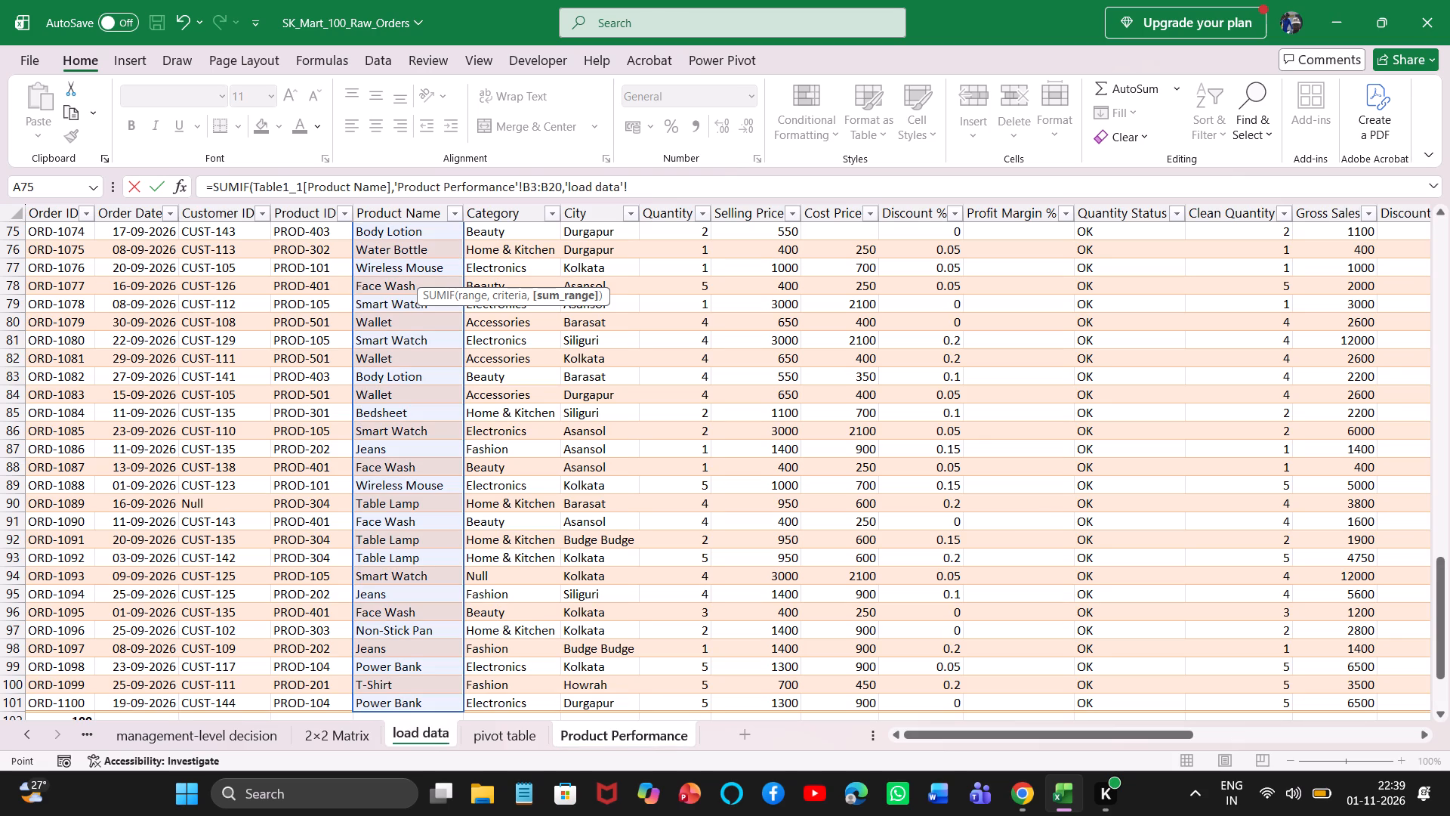
{"action": "left_click_drag", "start_coordinate": [1441, 617], "coordinate": [1448, 169]}
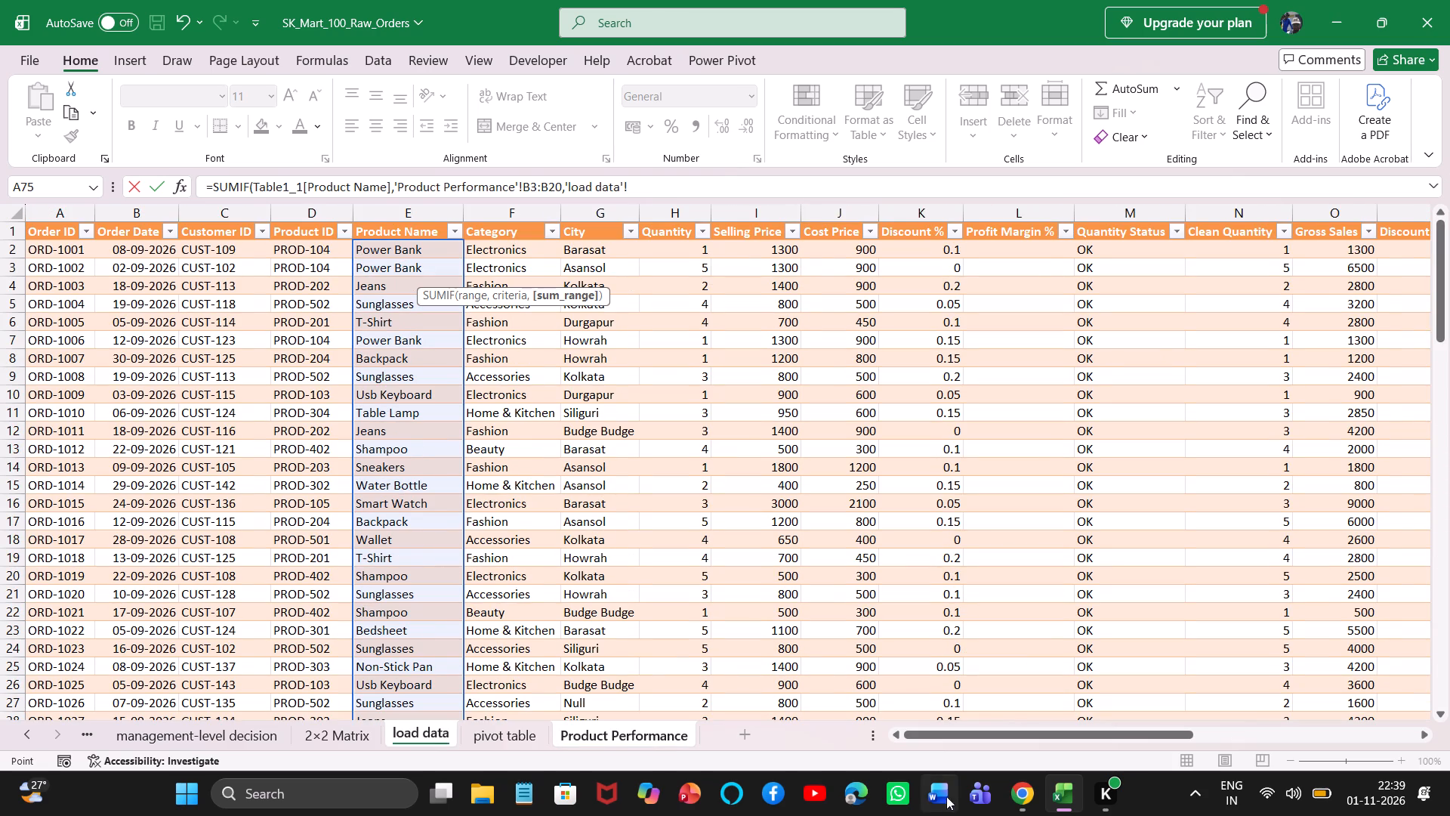
{"action": "left_click_drag", "start_coordinate": [1012, 733], "coordinate": [1187, 719]}
{"action": "left_click", "coordinate": [856, 250]}
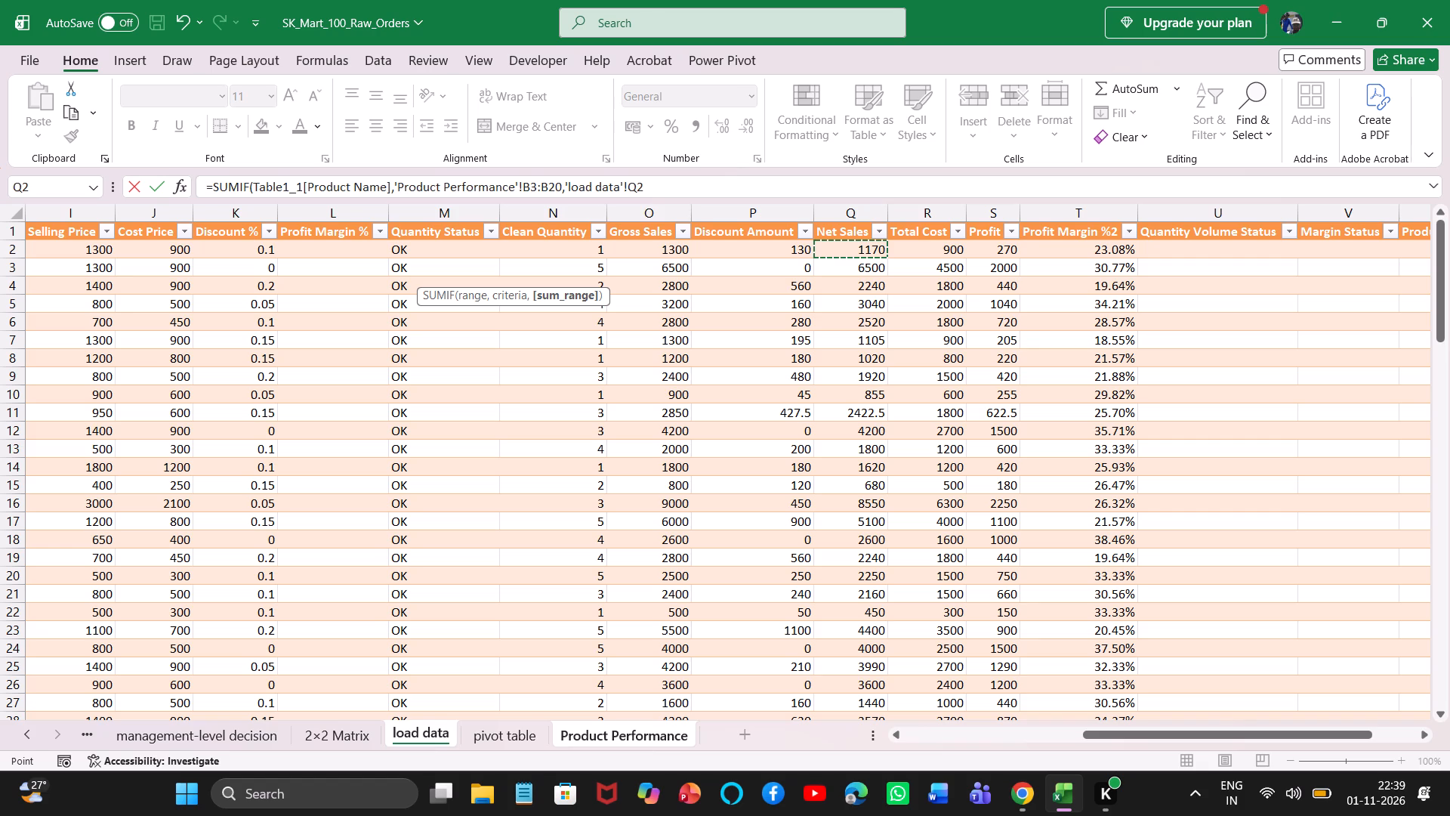
{"action": "key", "text": "ctrl+shift+Down"}
{"action": "key", "text": "ctrl+shift+Up"}
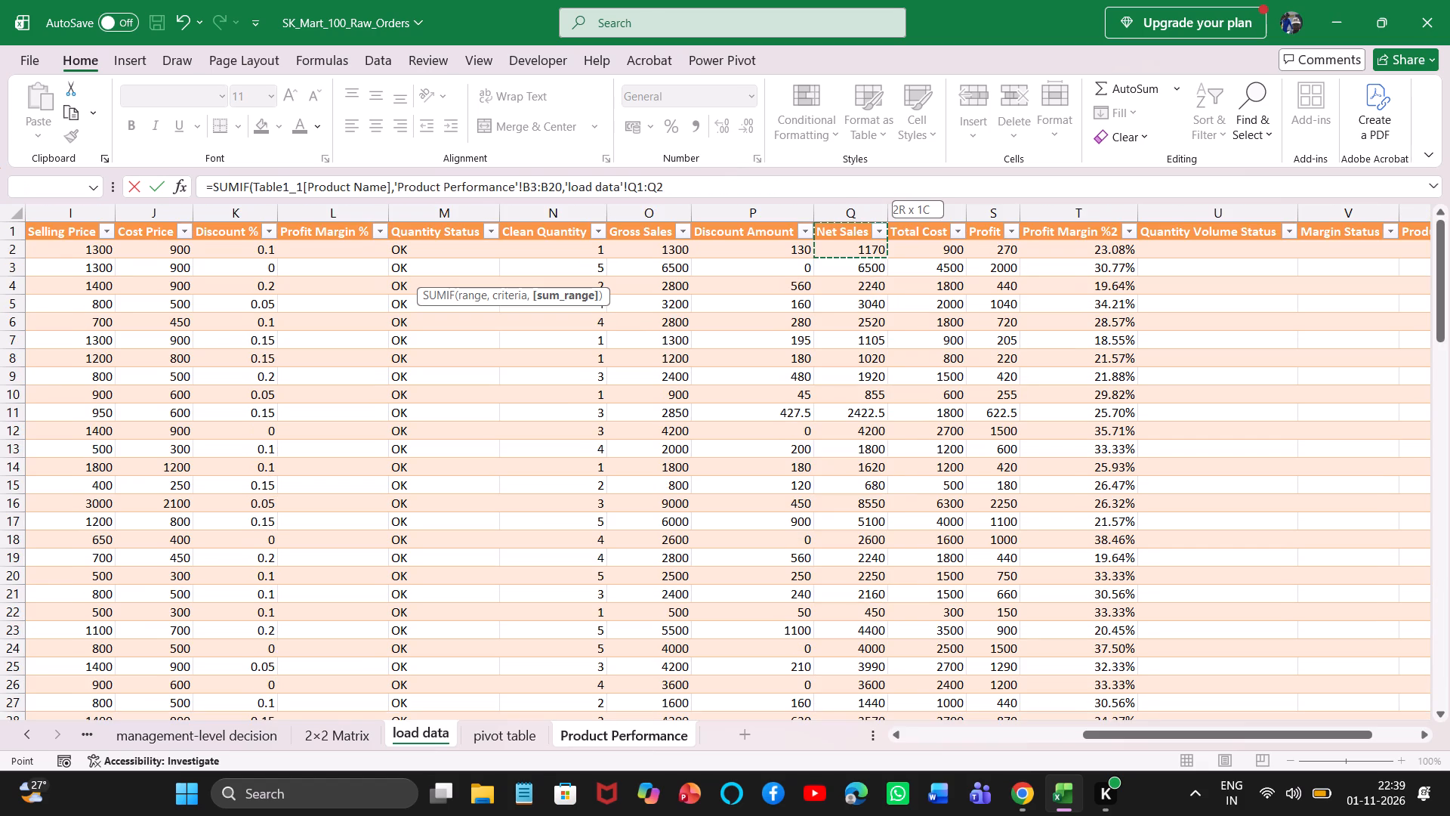
{"action": "left_click", "coordinate": [856, 250]}
{"action": "key", "text": "ctrl+shift+Down"}
{"action": "key", "text": "shift+Up"}
{"action": "key", "text": "shift+parenright"}
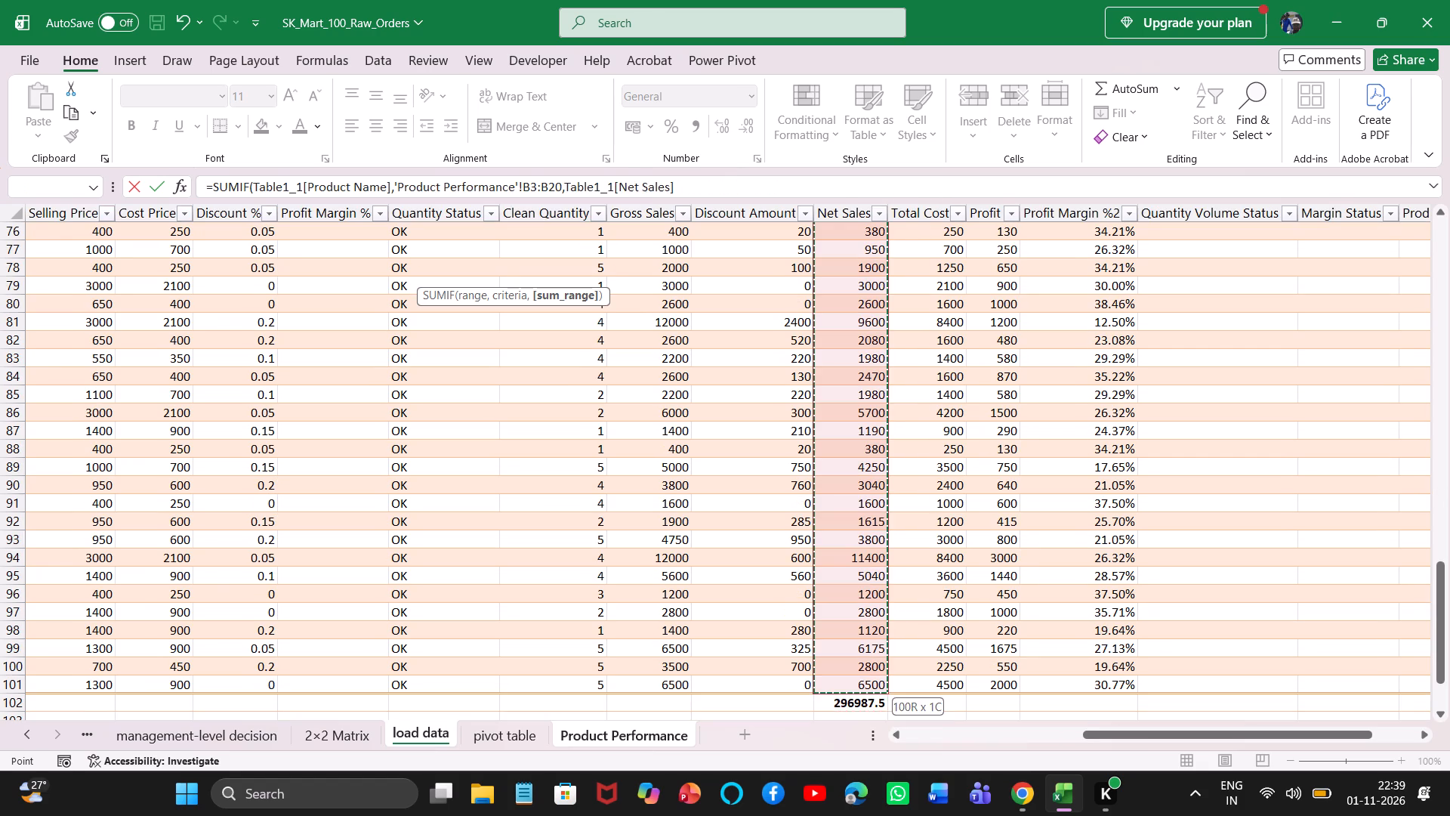
{"action": "key", "text": "Return"}
Begin a SUMIF formula in the first Total Profit cell, E3, with its range taken from the load data sheet.
{"action": "left_click", "coordinate": [545, 278]}
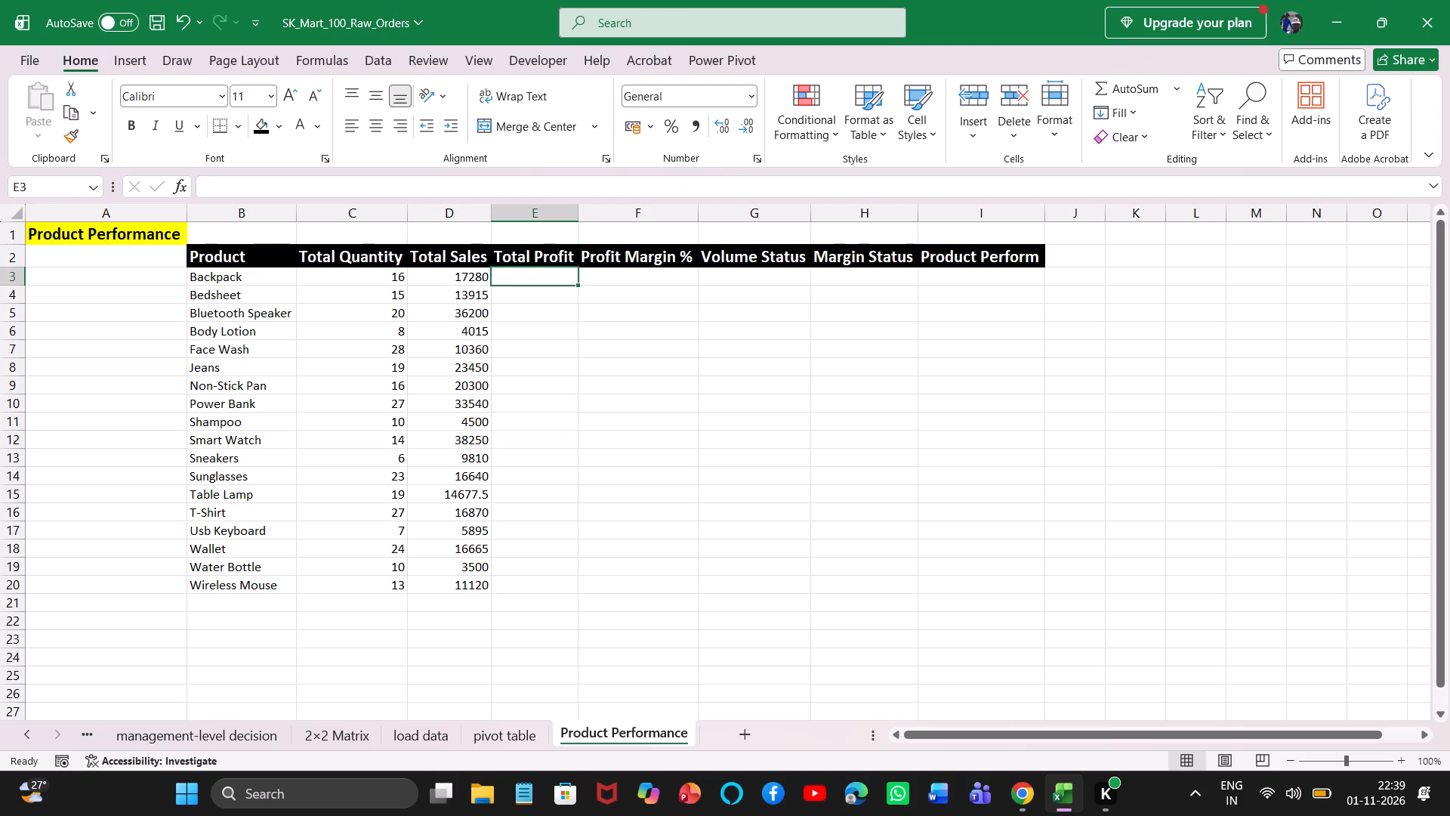
{"action": "key", "text": "equal"}
{"action": "type", "text": "sumif"}
{"action": "key", "text": "Tab"}
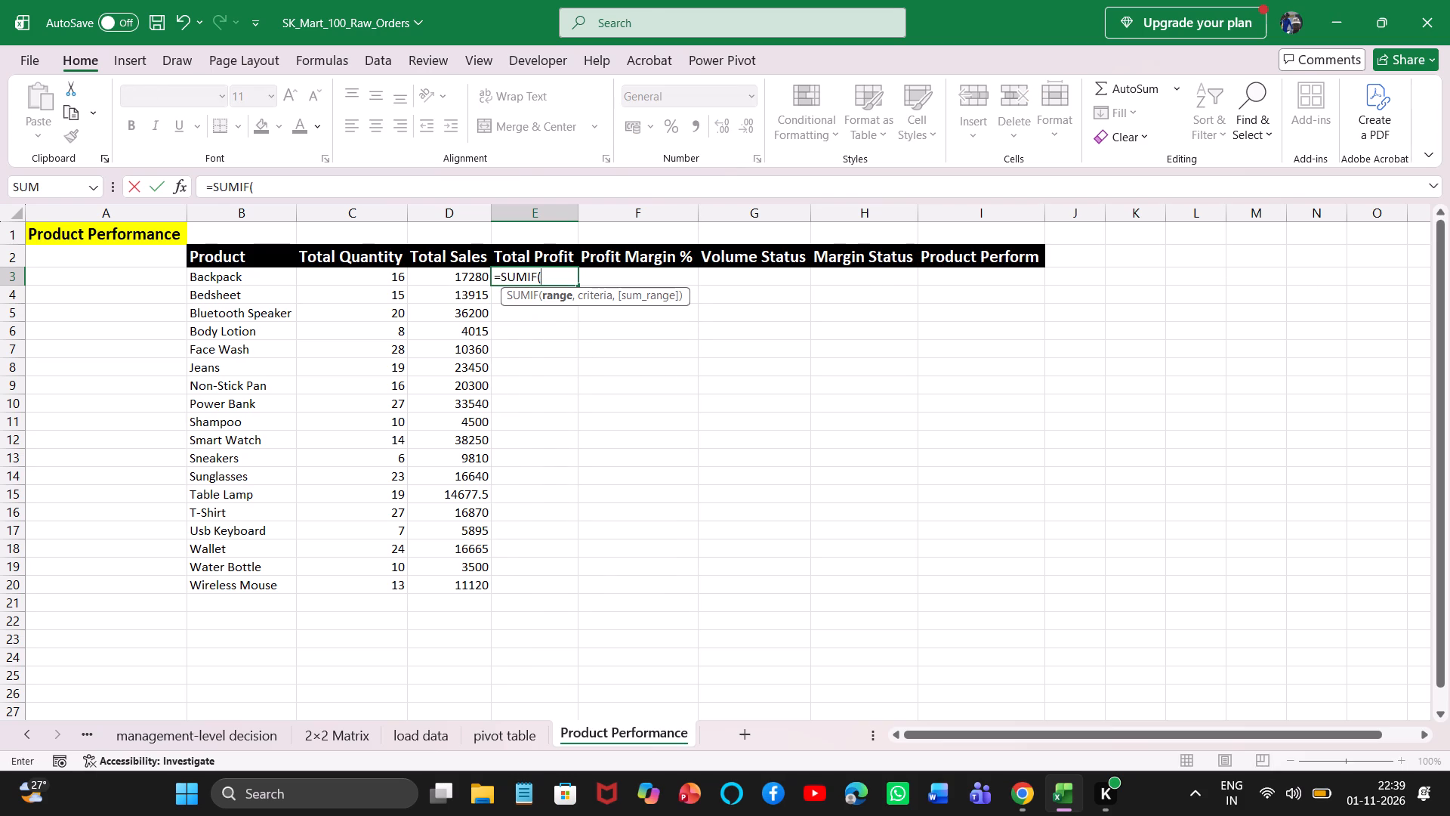
{"action": "left_click", "coordinate": [428, 731]}
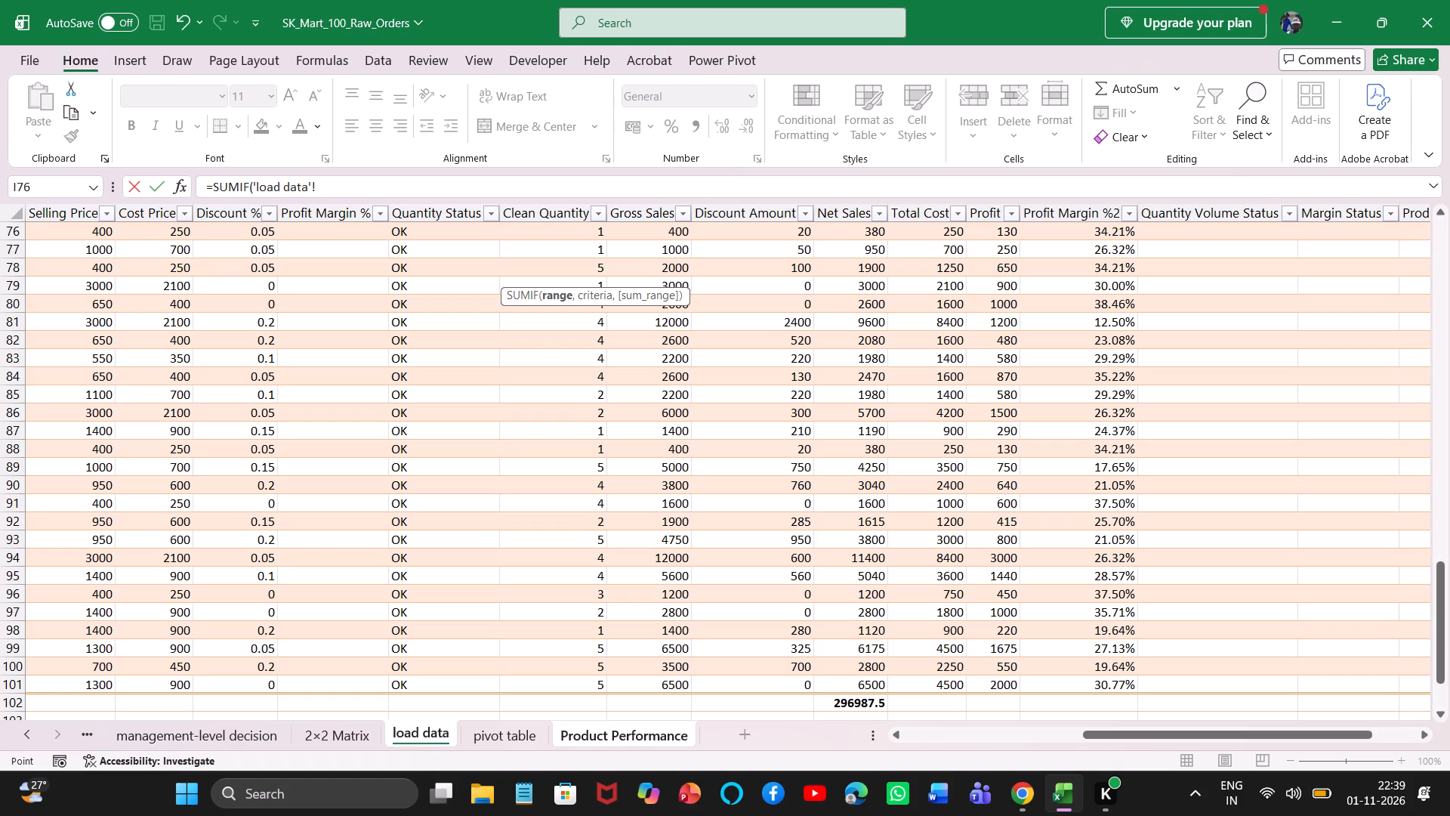
{"action": "left_click_drag", "start_coordinate": [1092, 733], "coordinate": [831, 749]}
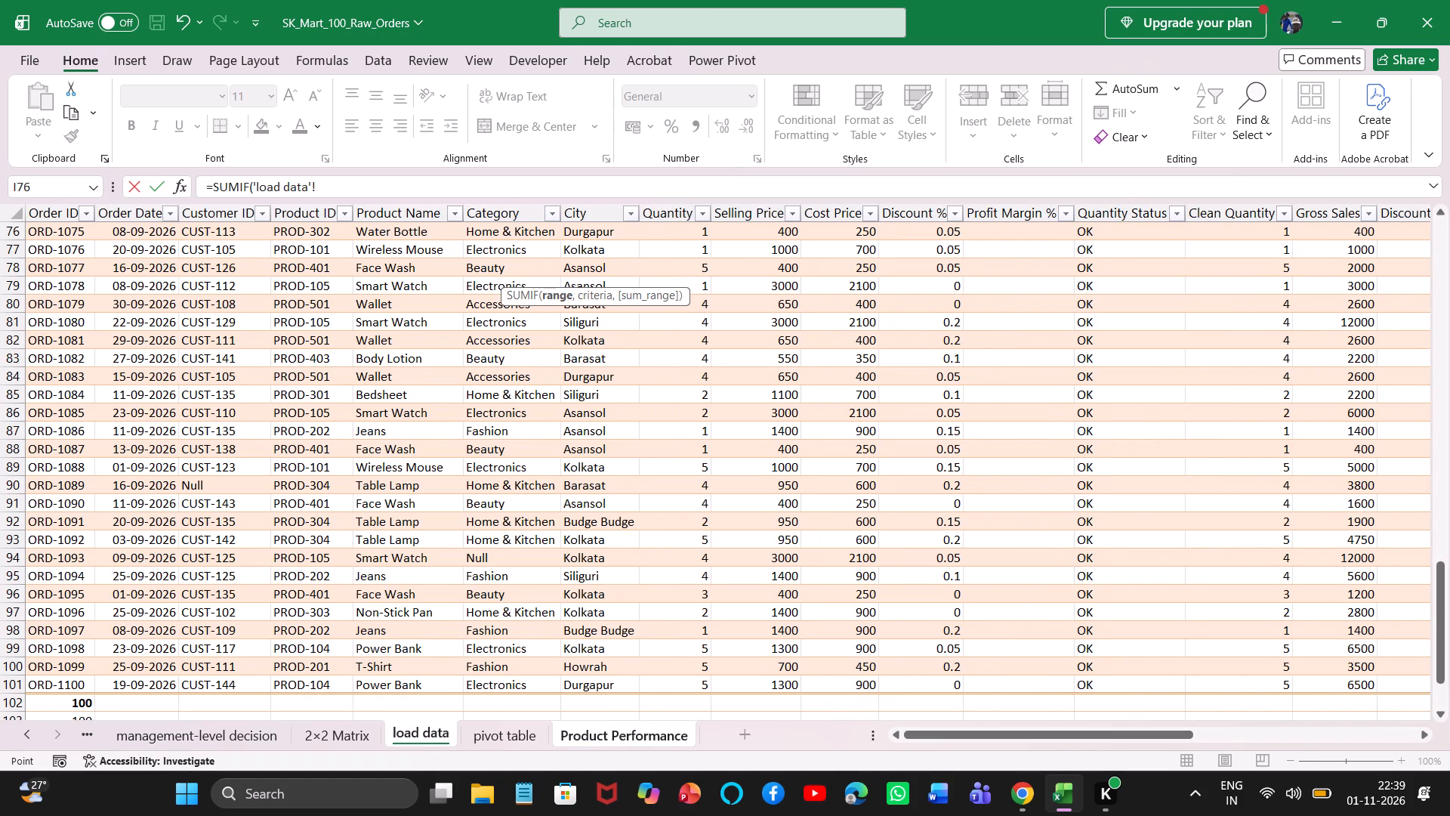
{"action": "left_click_drag", "start_coordinate": [1440, 673], "coordinate": [1433, 259]}
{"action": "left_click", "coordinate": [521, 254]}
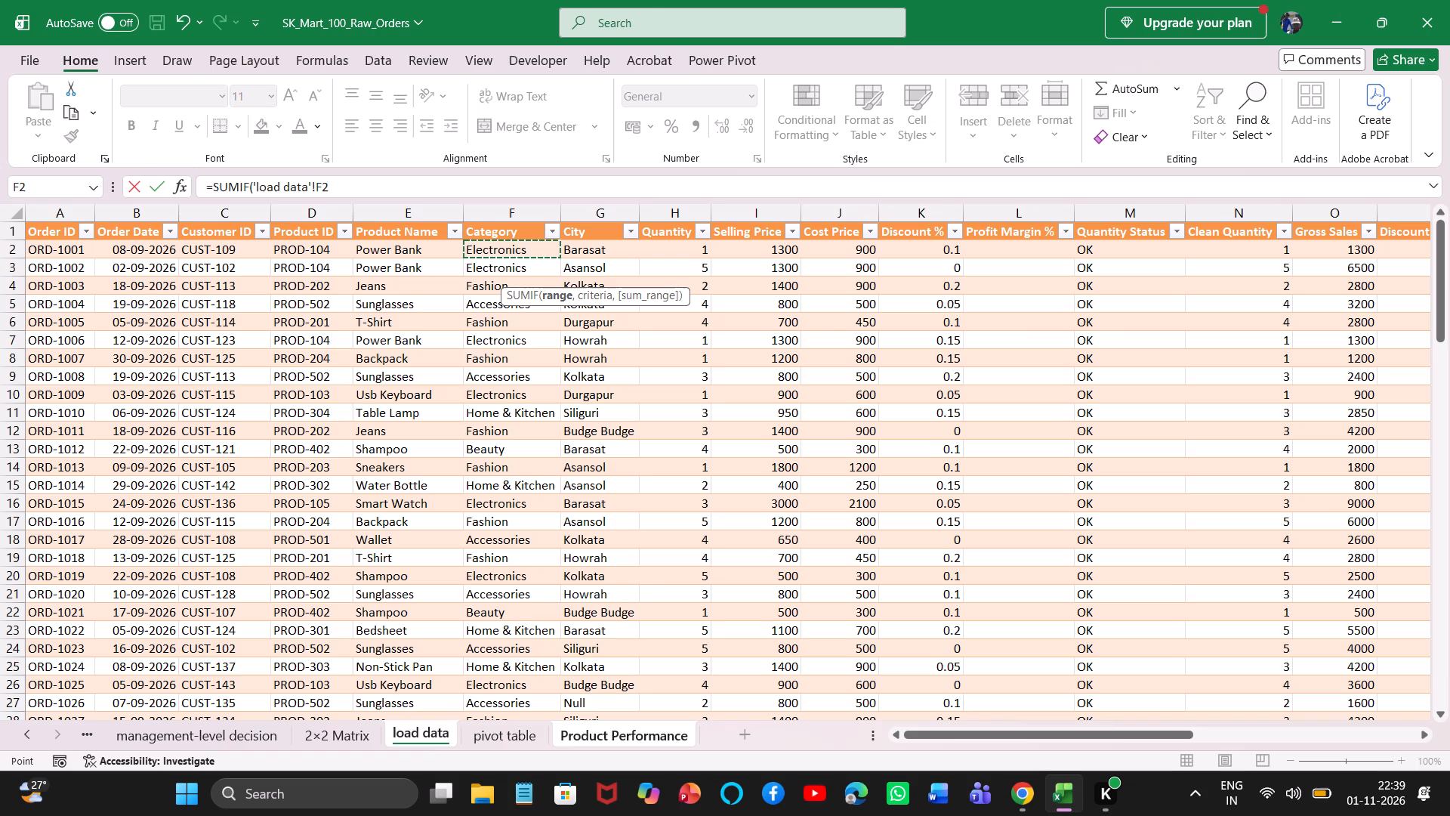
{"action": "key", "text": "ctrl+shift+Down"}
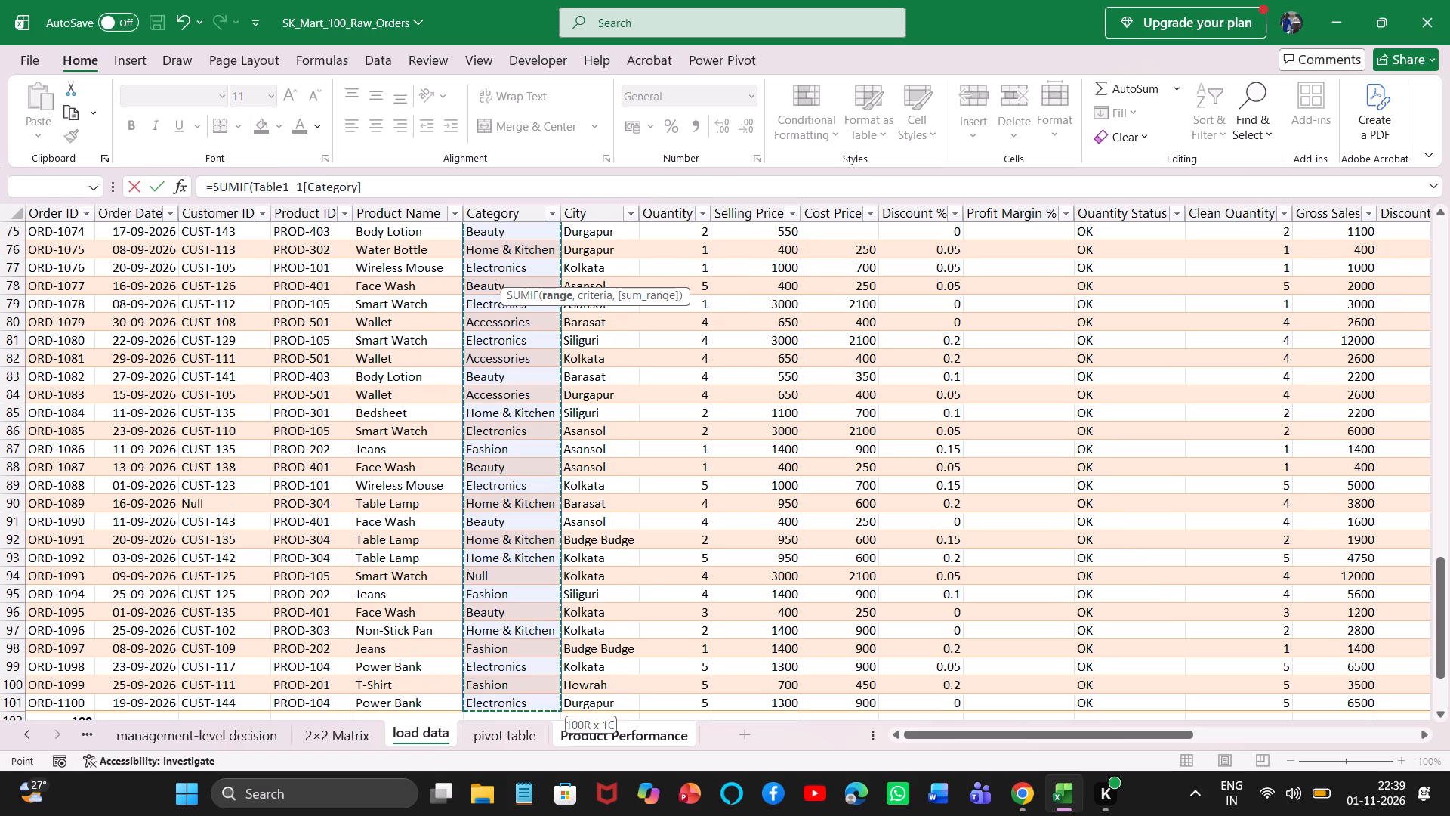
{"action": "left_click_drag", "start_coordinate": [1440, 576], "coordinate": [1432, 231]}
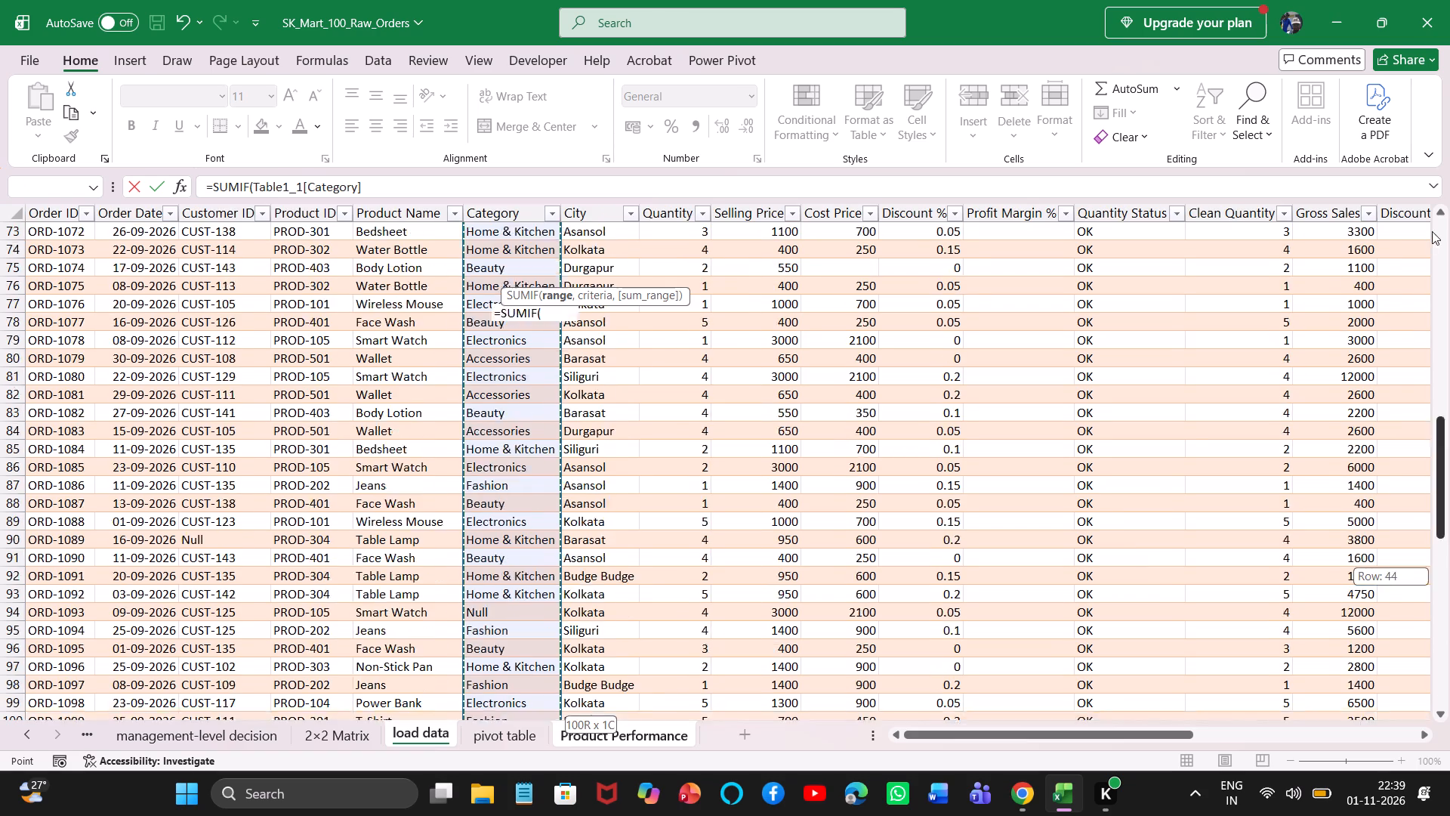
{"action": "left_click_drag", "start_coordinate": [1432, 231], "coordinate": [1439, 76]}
Set the Total Profit SUMIF's range to the Product Name column and its criteria to Product Performance cells B3:B20.
{"action": "left_click", "coordinate": [445, 252]}
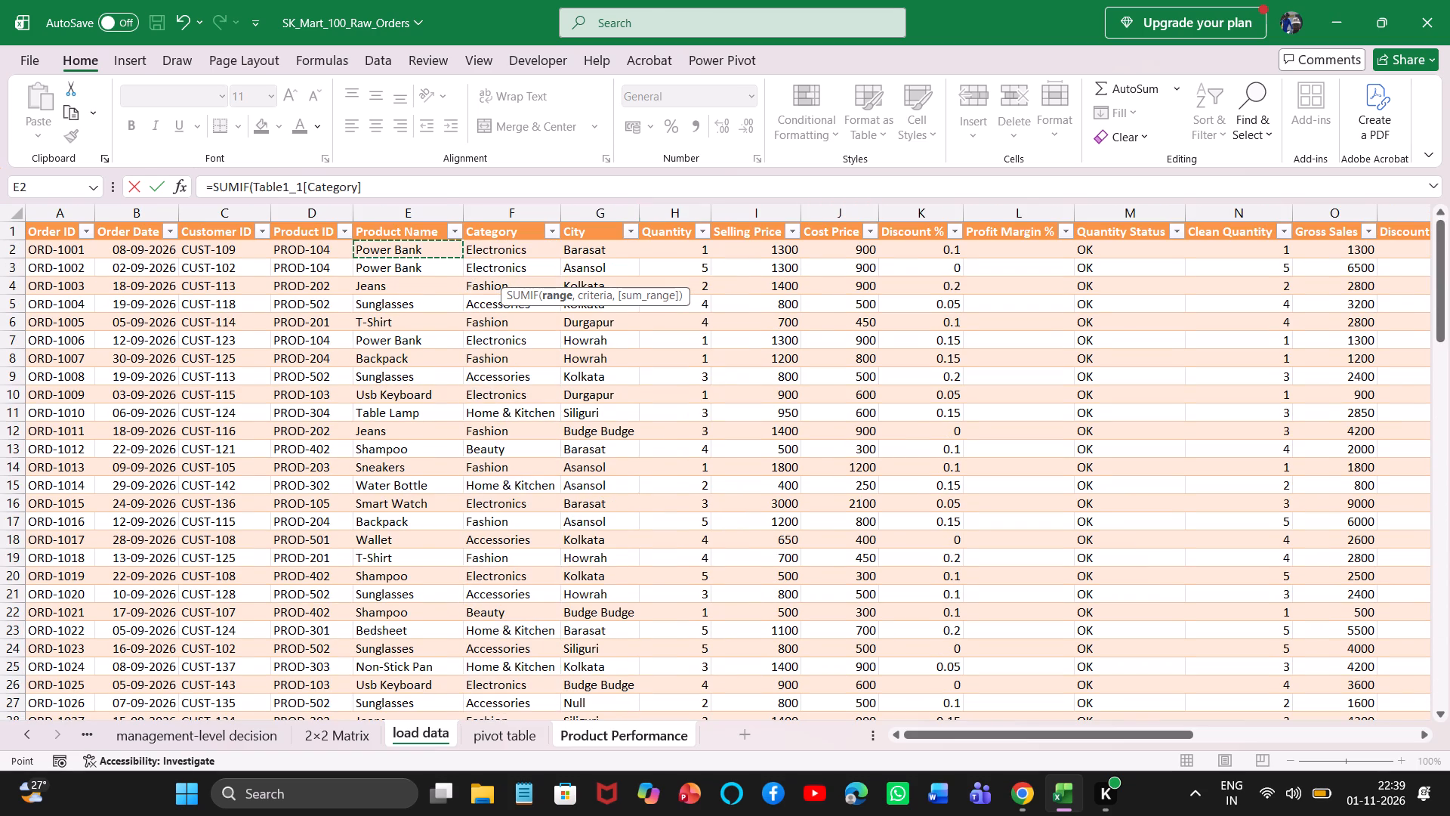
{"action": "key", "text": "ctrl+shift+Down"}
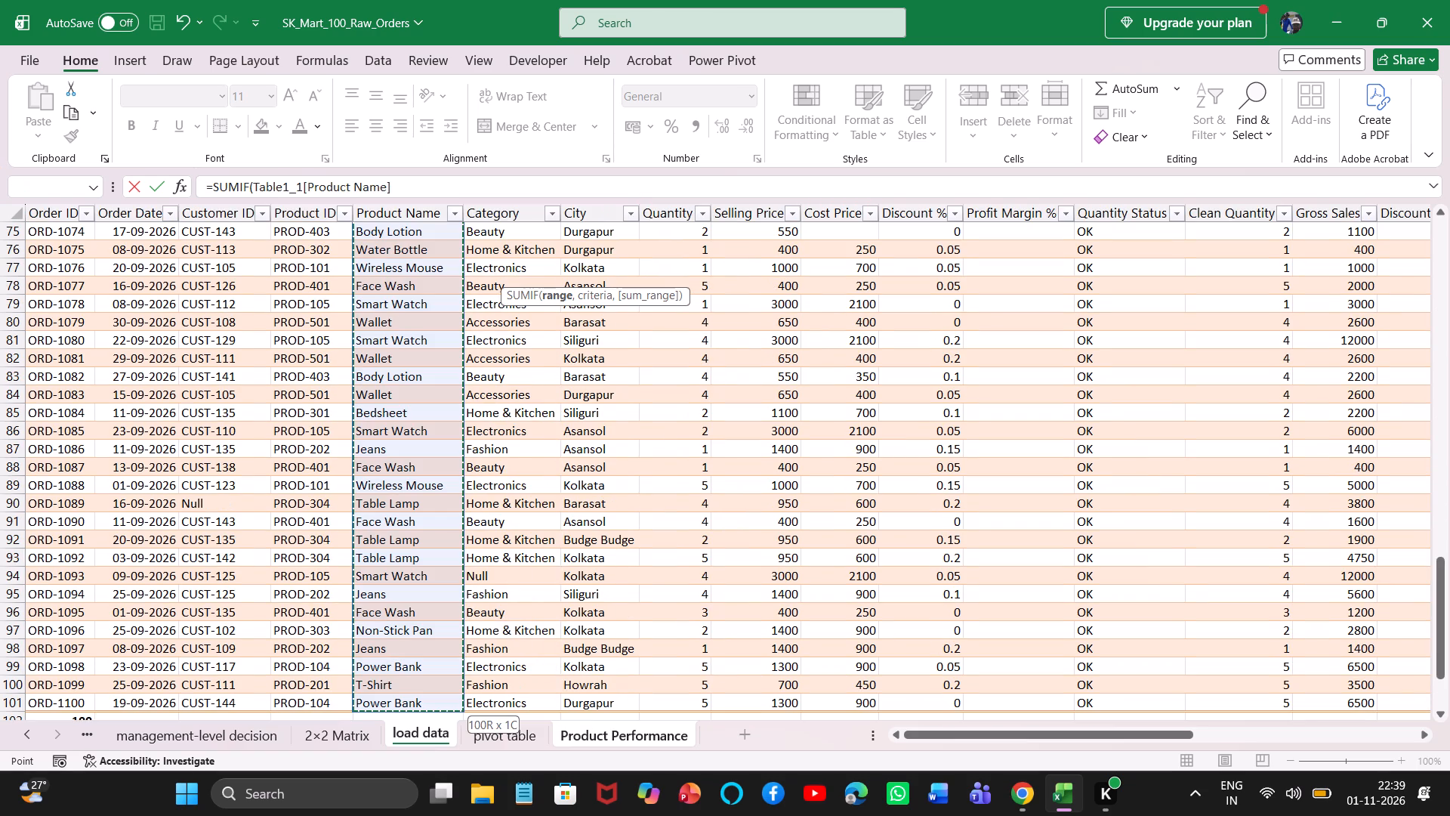
{"action": "key", "text": "comma"}
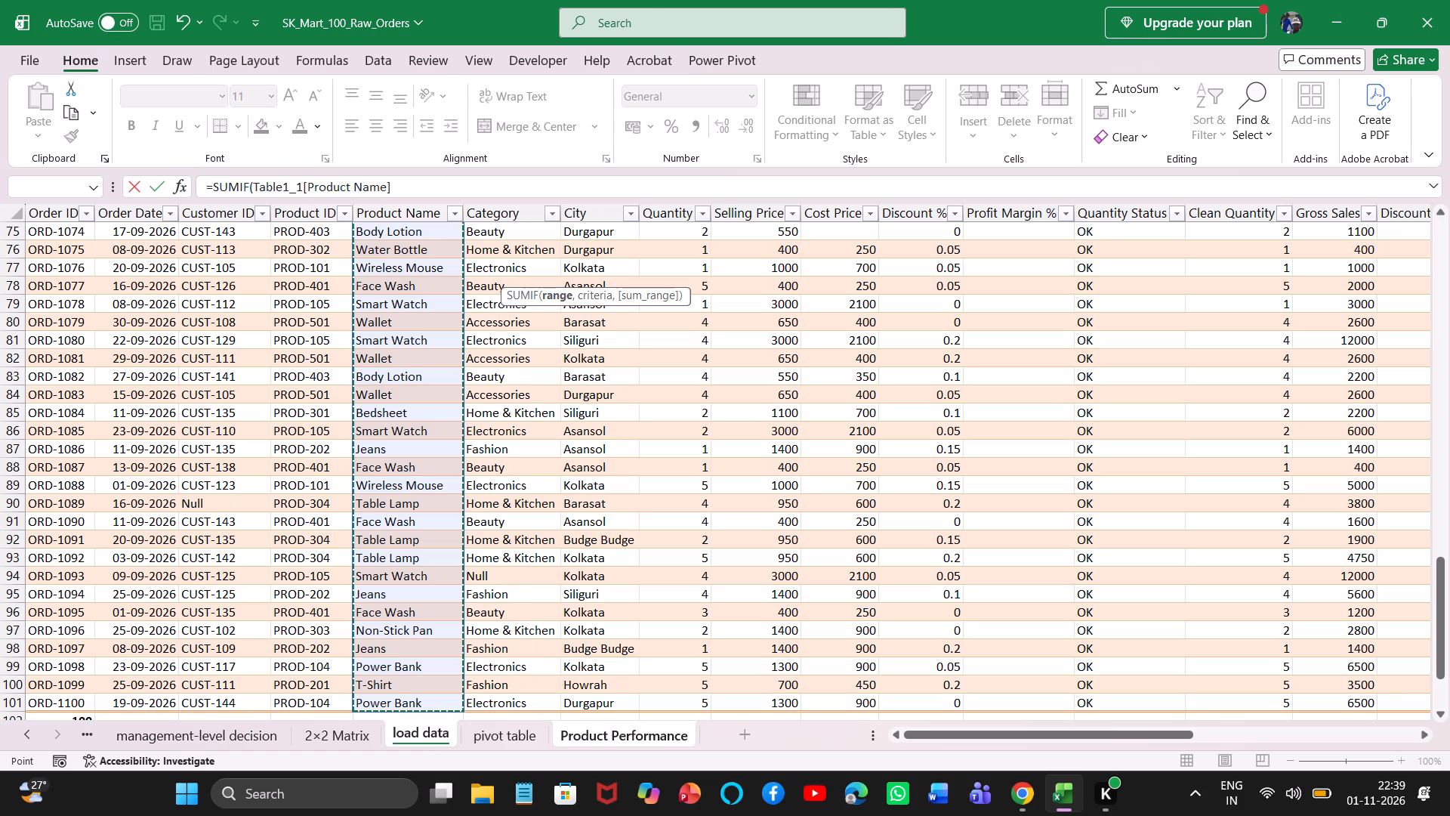
{"action": "left_click", "coordinate": [631, 738]}
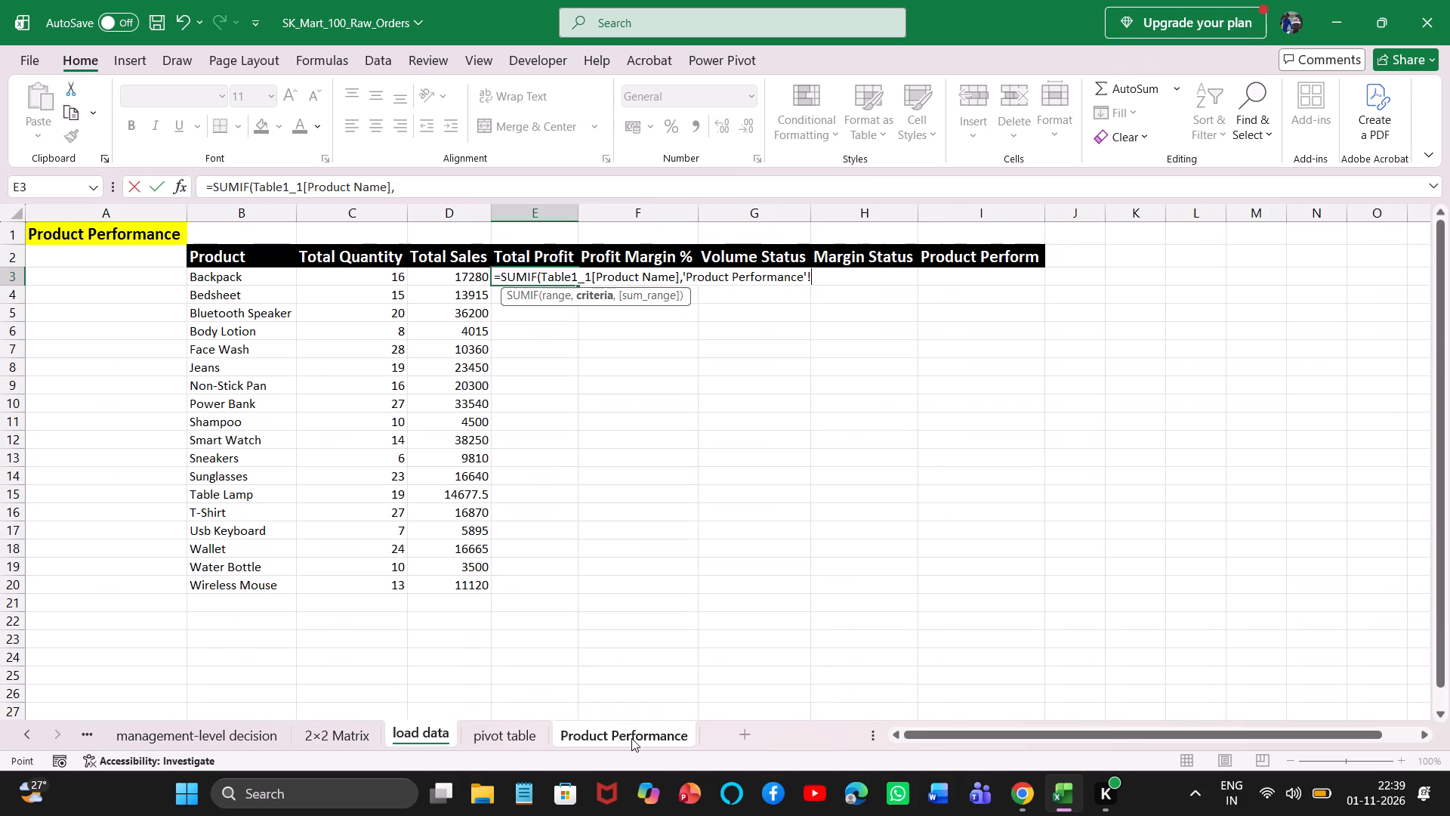
{"action": "left_click", "coordinate": [236, 283]}
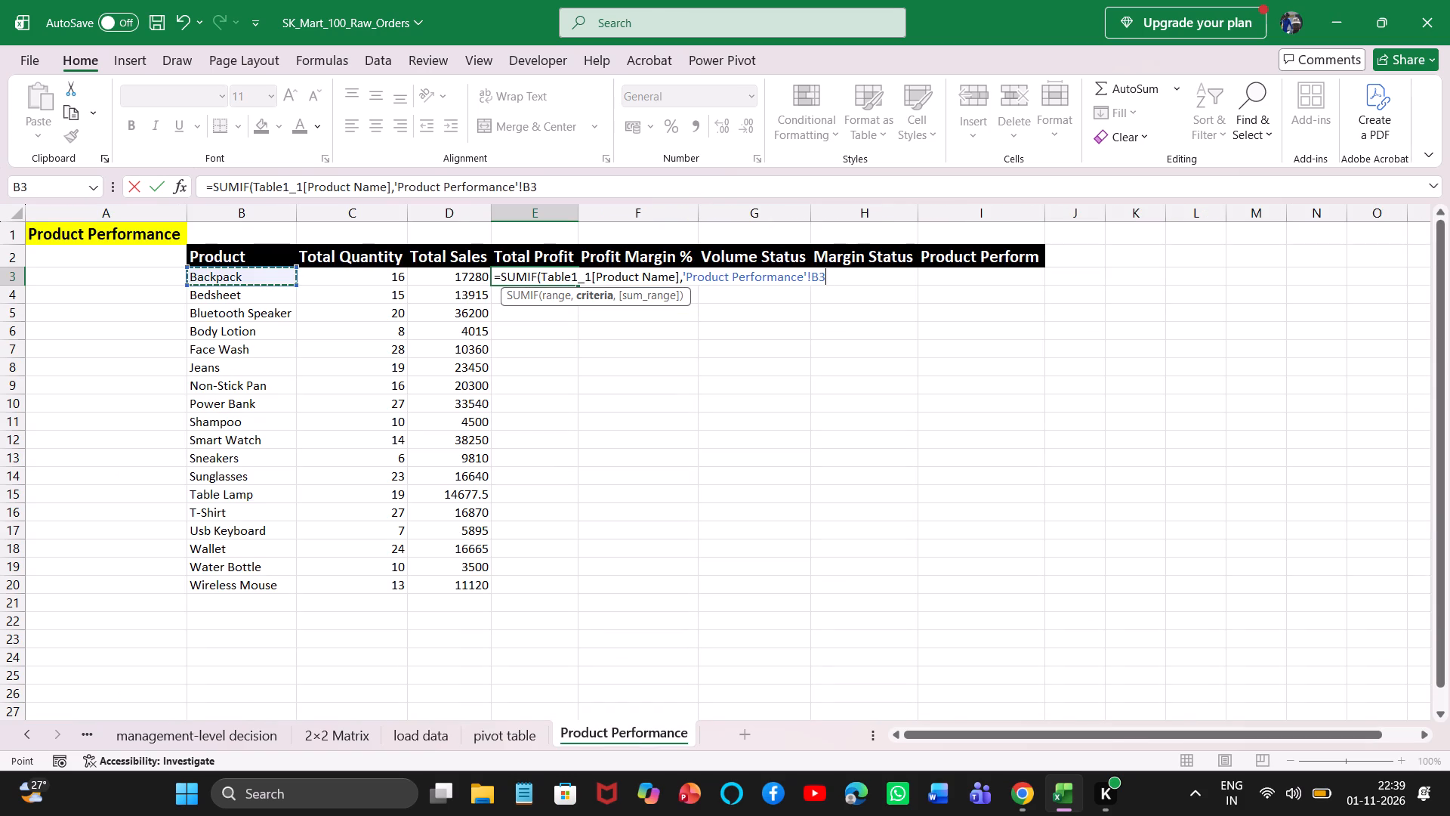
{"action": "key", "text": "ctrl+shift+Down"}
{"action": "key", "text": "comma"}
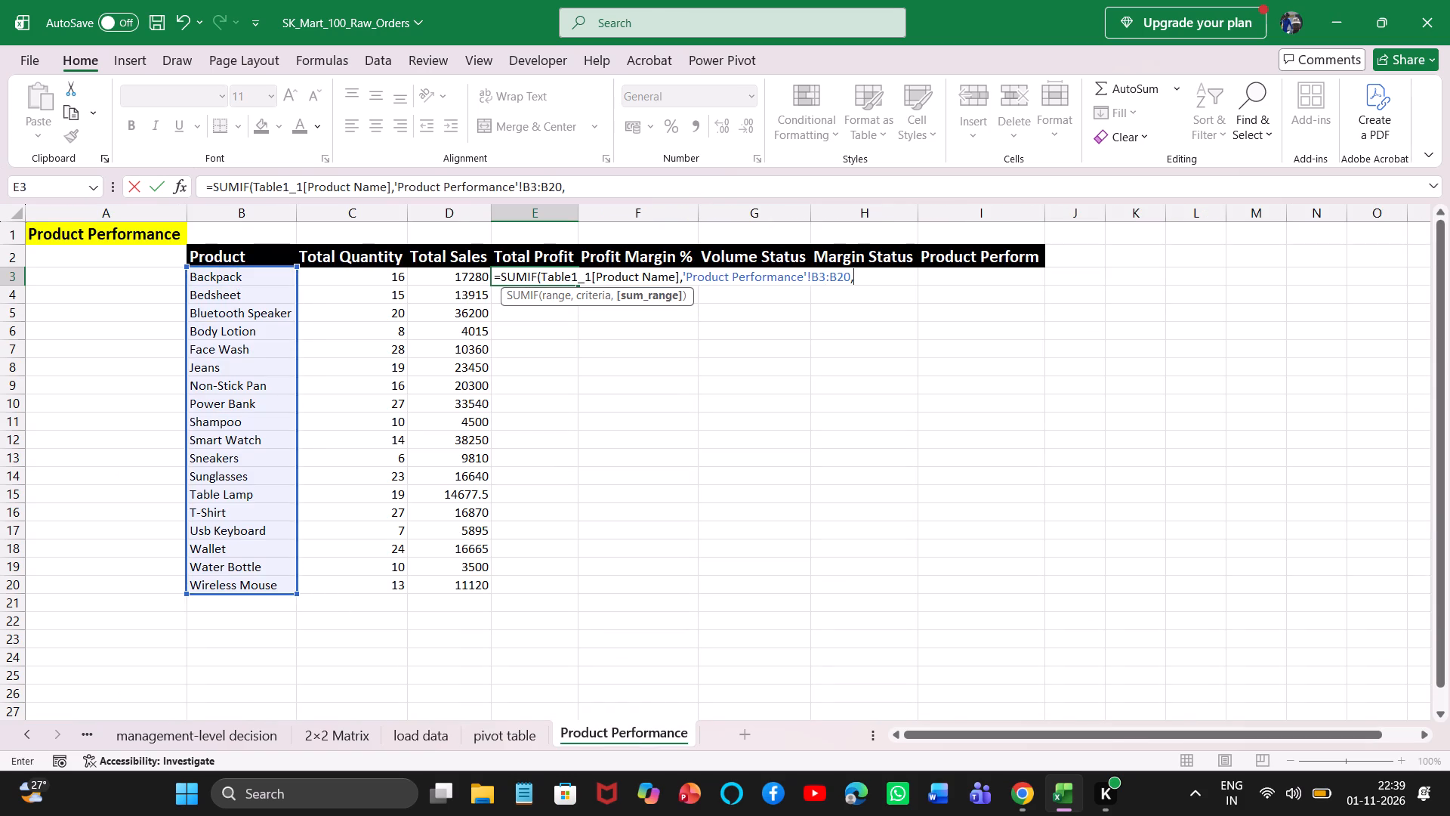
Complete the Total Profit SUMIF formula with the load data table's Profit column as the sum range.
{"action": "left_click", "coordinate": [415, 730]}
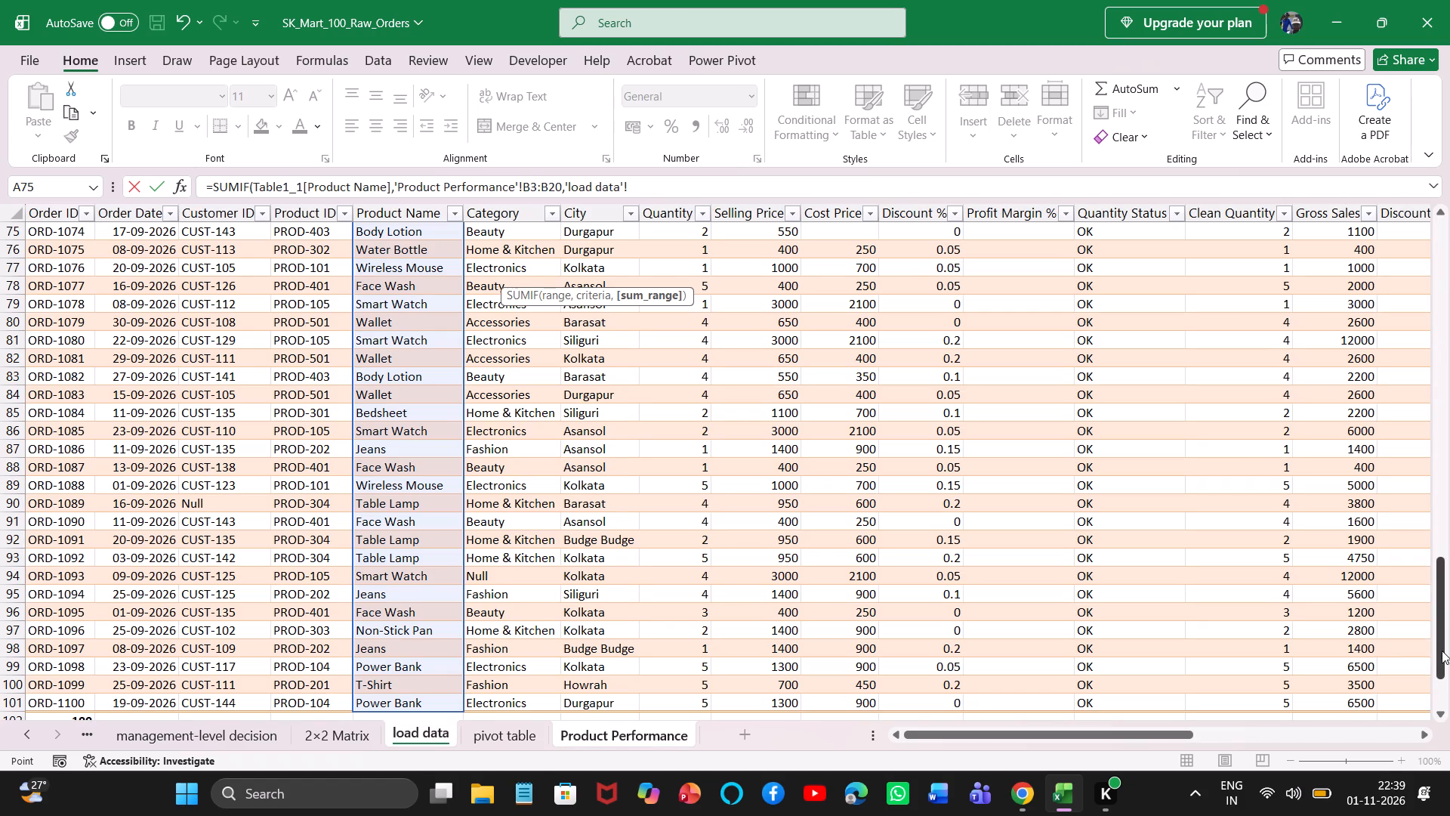
{"action": "left_click_drag", "start_coordinate": [1443, 651], "coordinate": [1411, 236]}
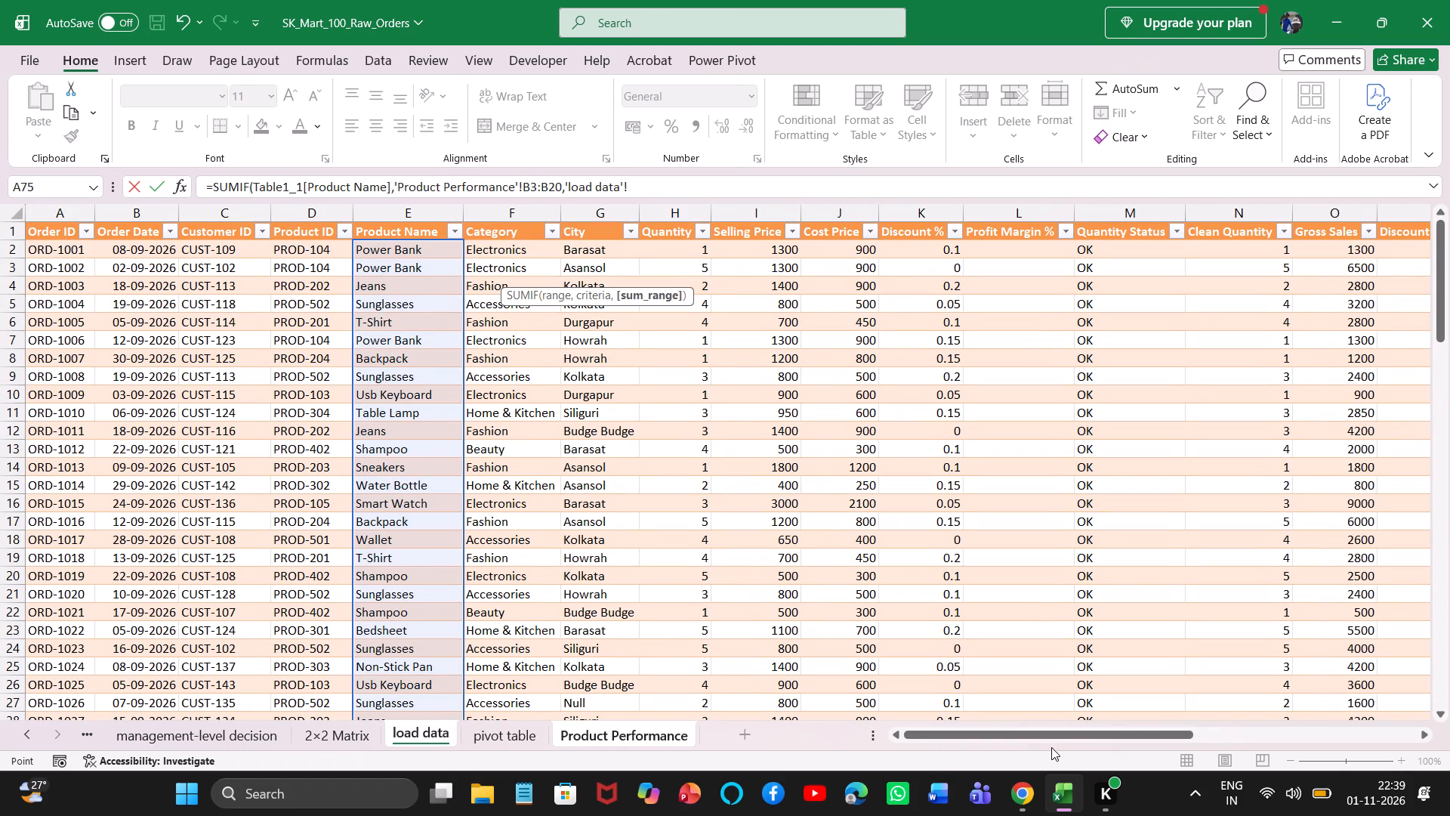
{"action": "left_click_drag", "start_coordinate": [1055, 734], "coordinate": [1199, 716]}
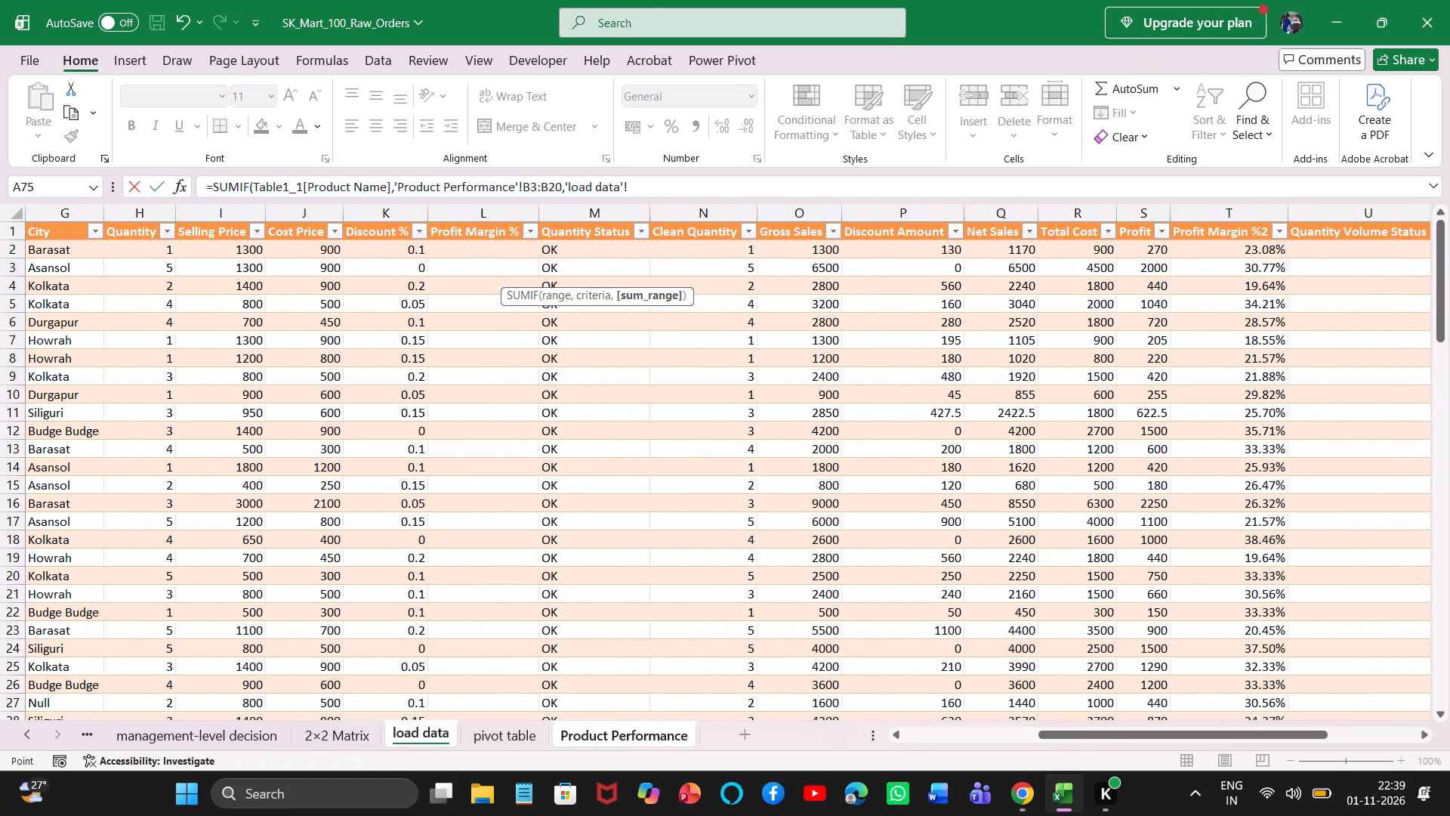
{"action": "left_click", "coordinate": [1151, 246]}
{"action": "key", "text": "ctrl+shift+Down"}
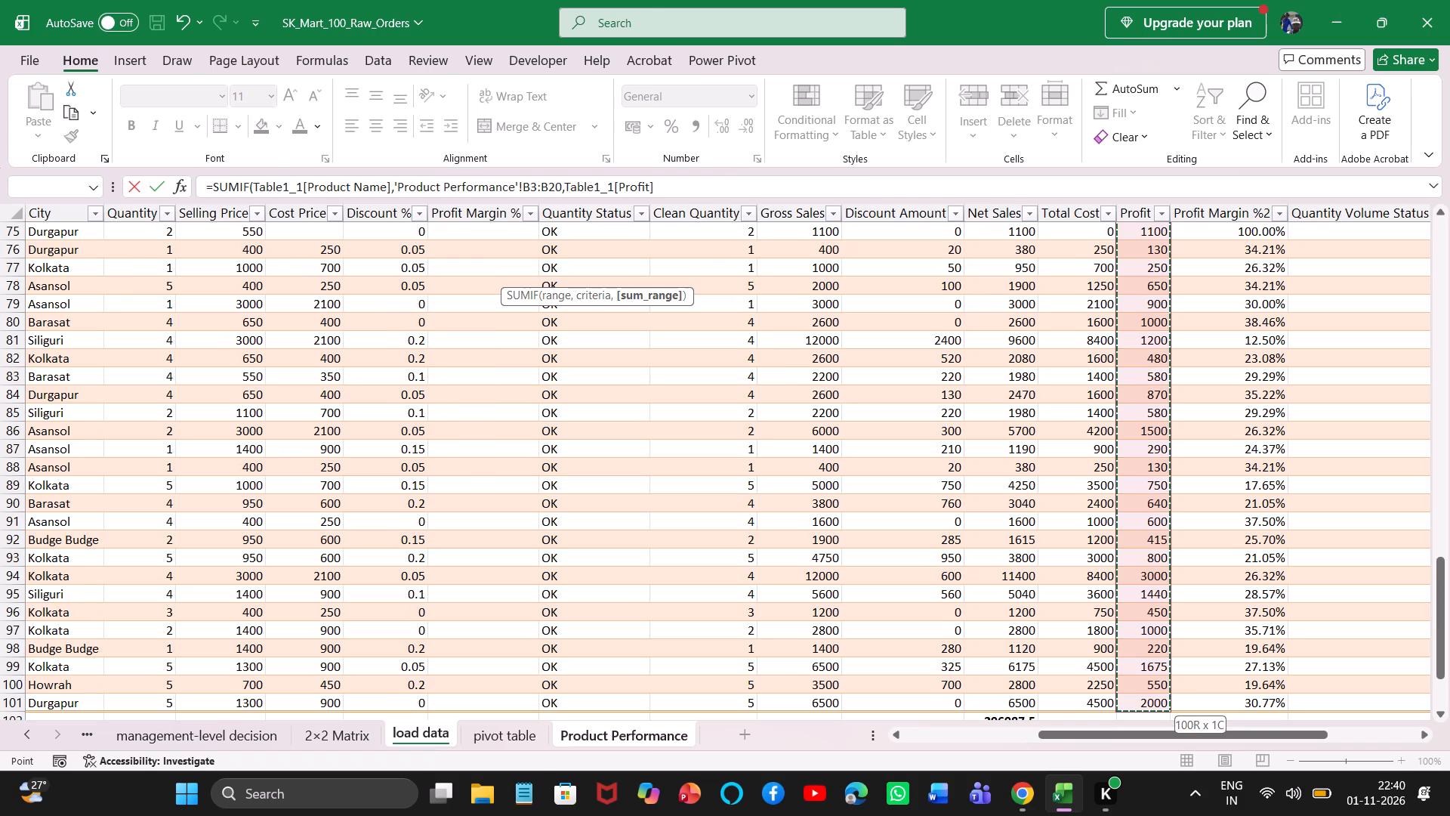
{"action": "key", "text": "shift+parenright"}
{"action": "key", "text": "Return"}
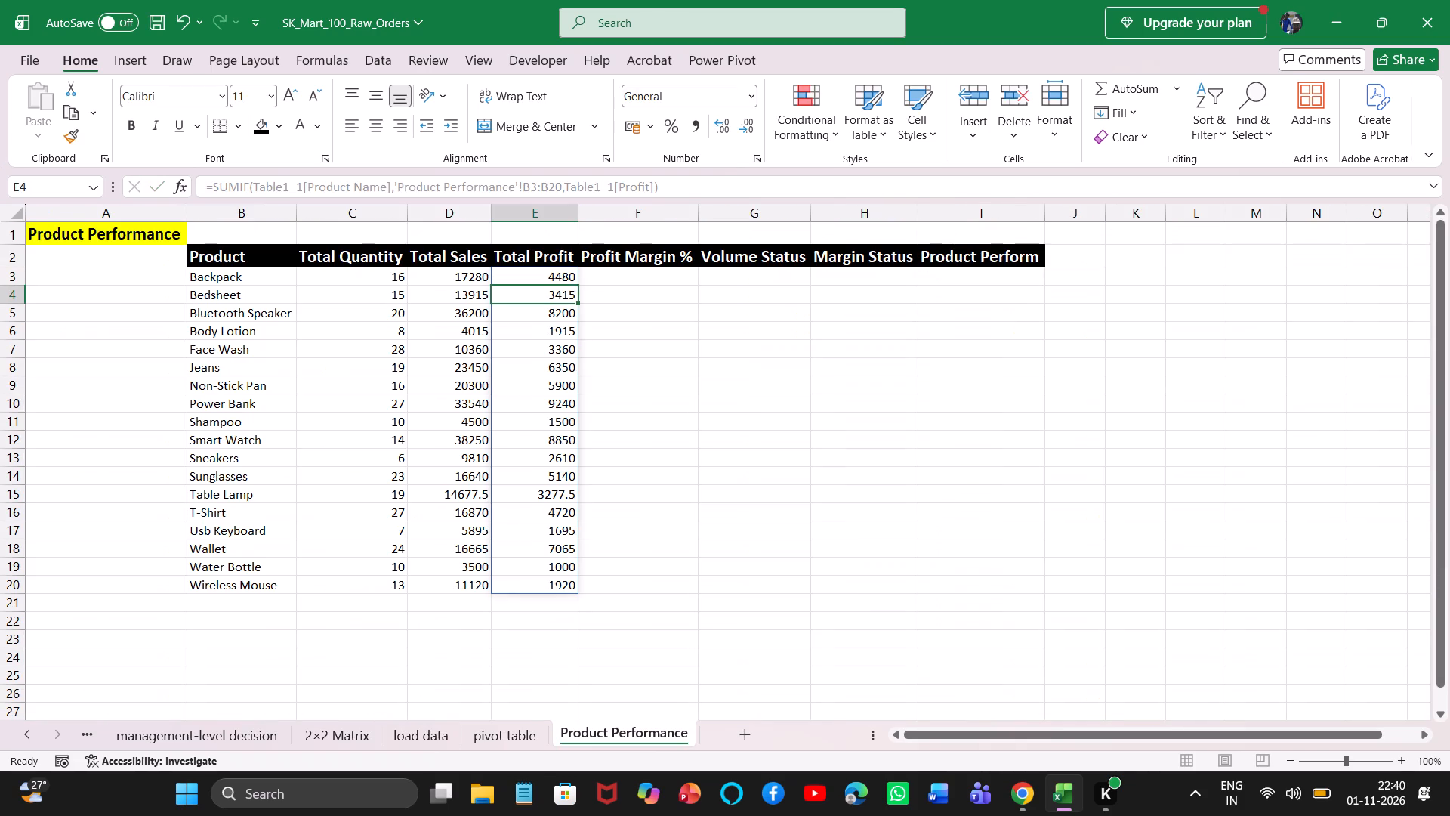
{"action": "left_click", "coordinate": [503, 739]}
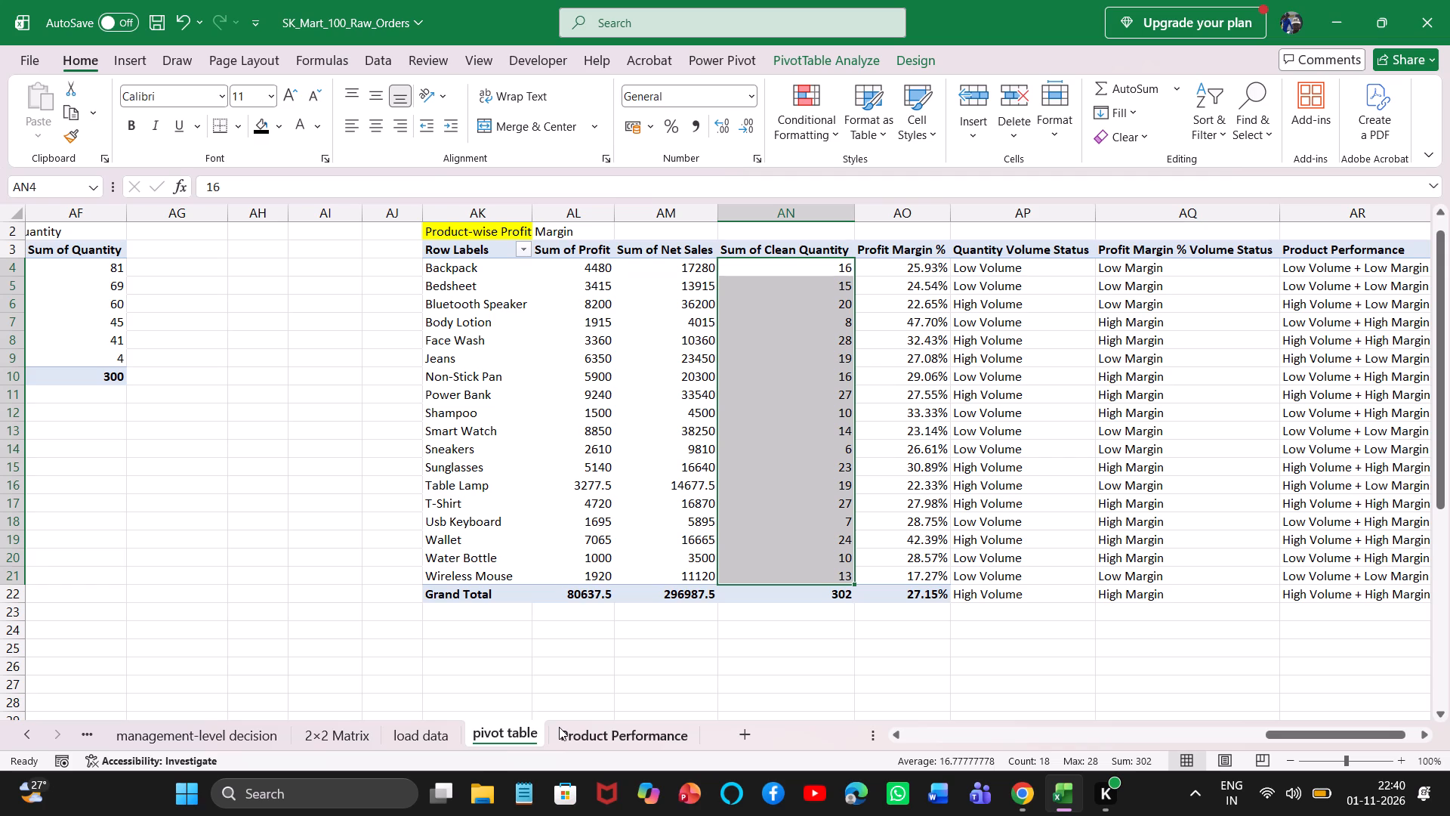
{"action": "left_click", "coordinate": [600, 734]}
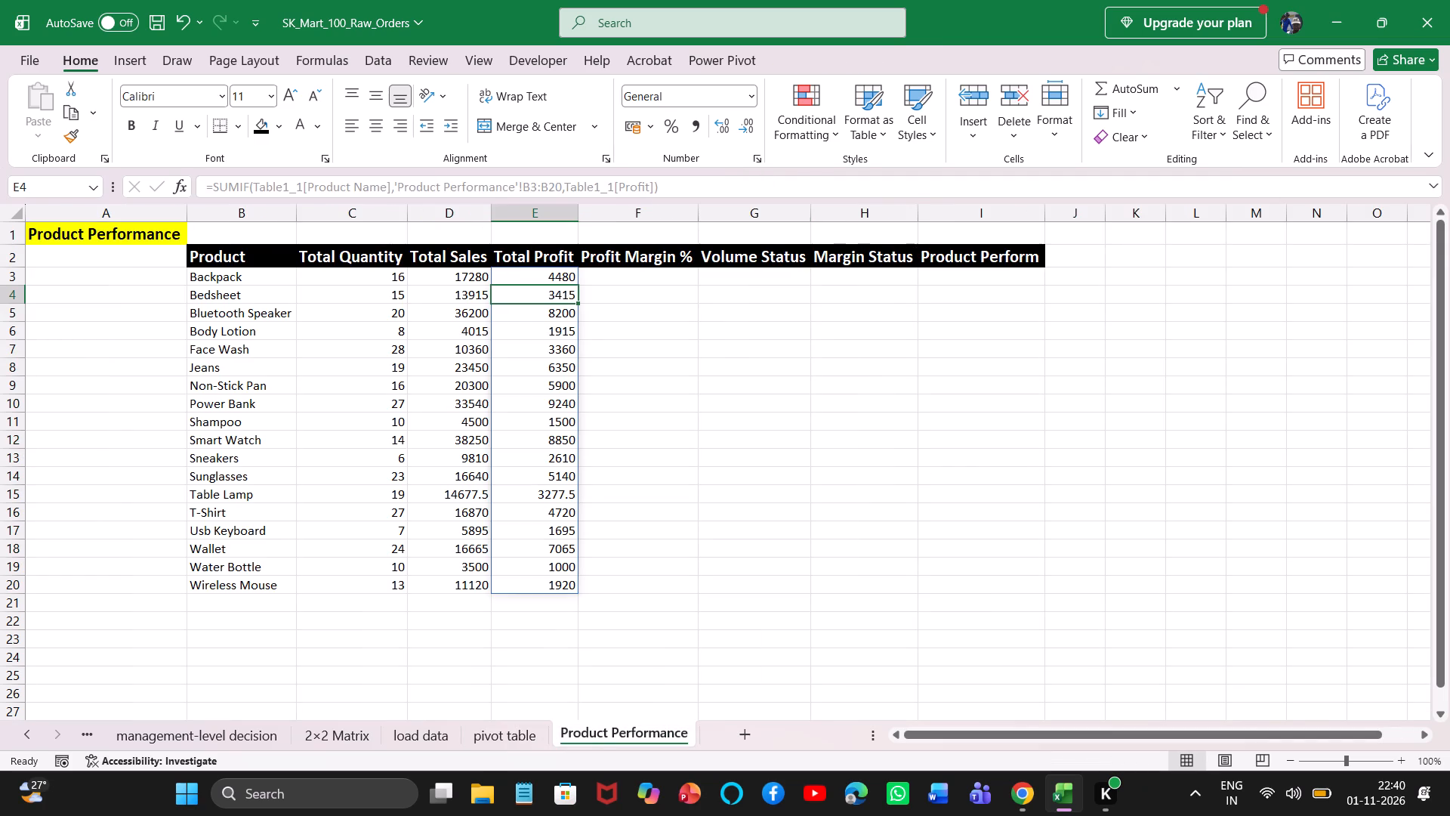
Calculate Profit Margin % in F3 as =E3/D3, using the pivot table sheet's margin formula as reference, and fill it down to row 20.
{"action": "left_click", "coordinate": [659, 277]}
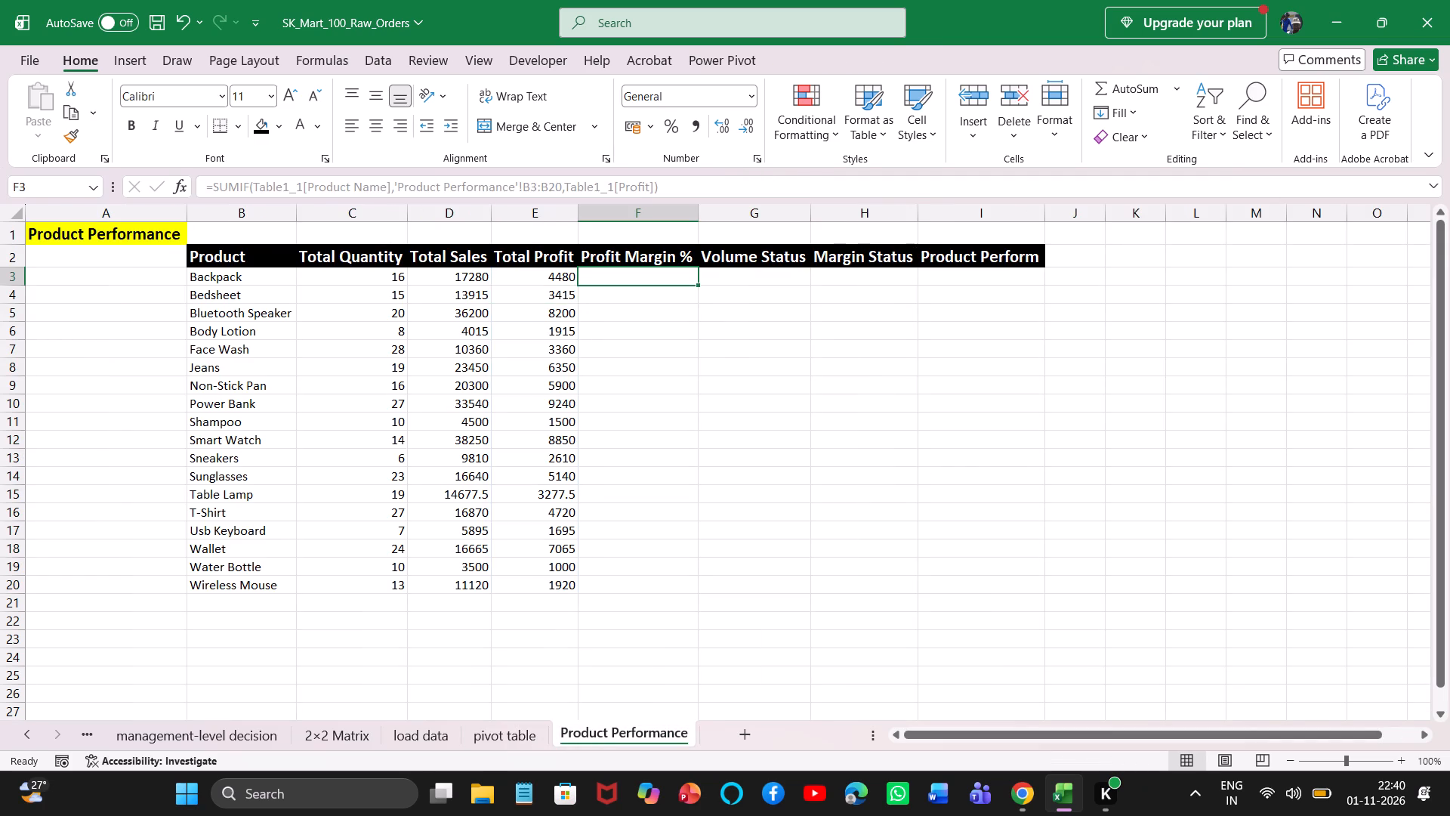
{"action": "left_click", "coordinate": [480, 740]}
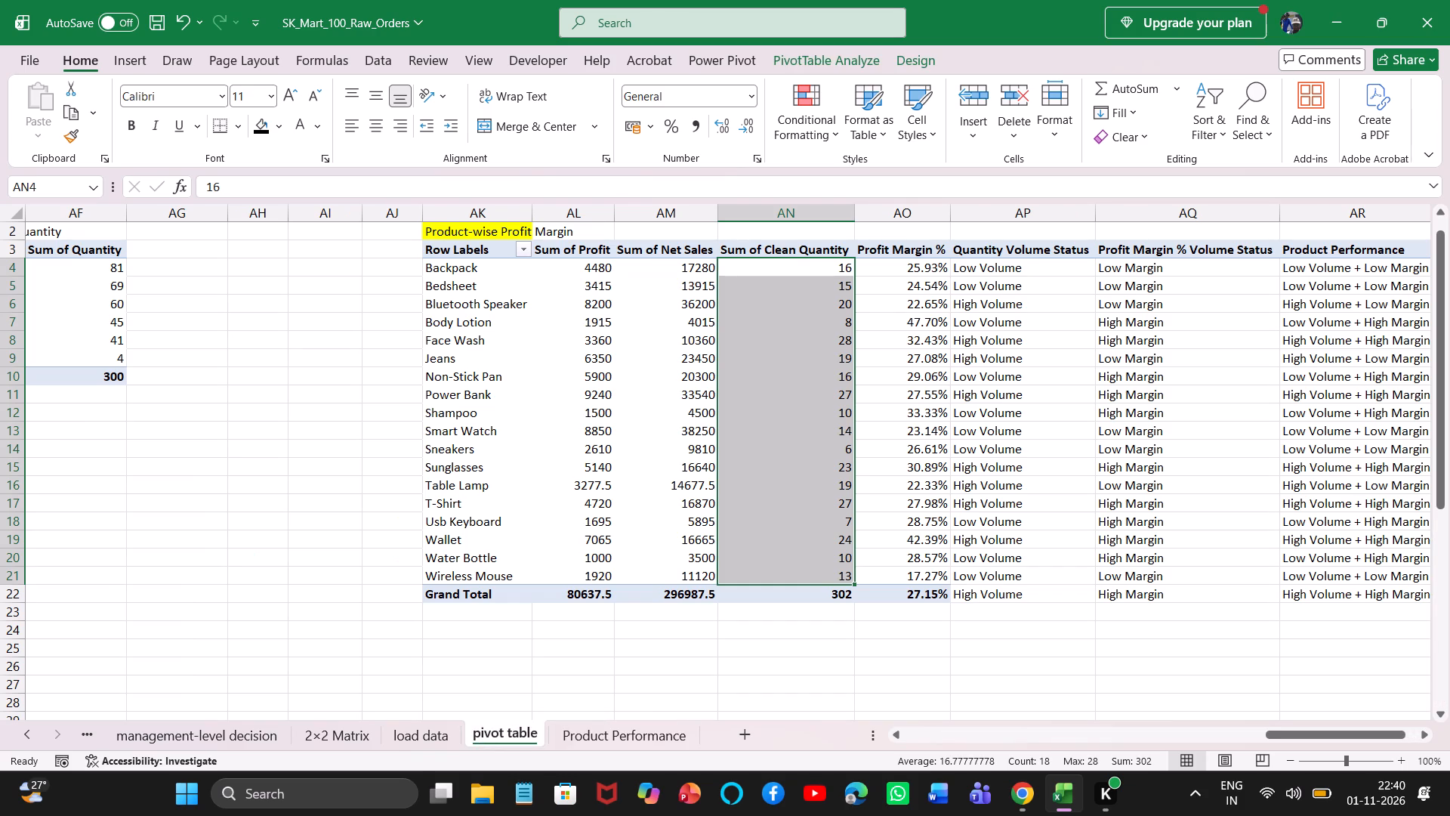
{"action": "left_click", "coordinate": [910, 276]}
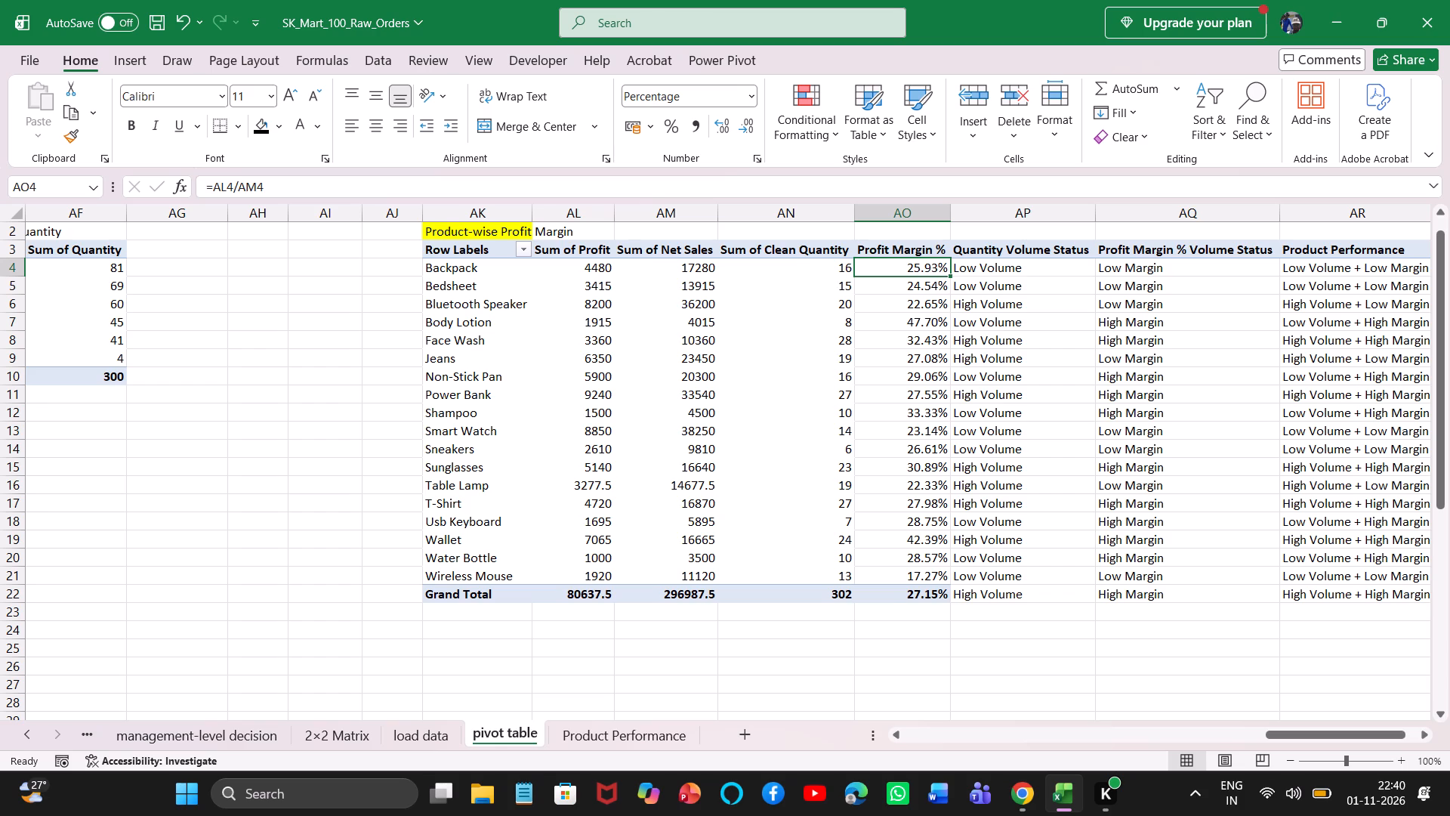
{"action": "left_click", "coordinate": [597, 731]}
{"action": "key", "text": "equal"}
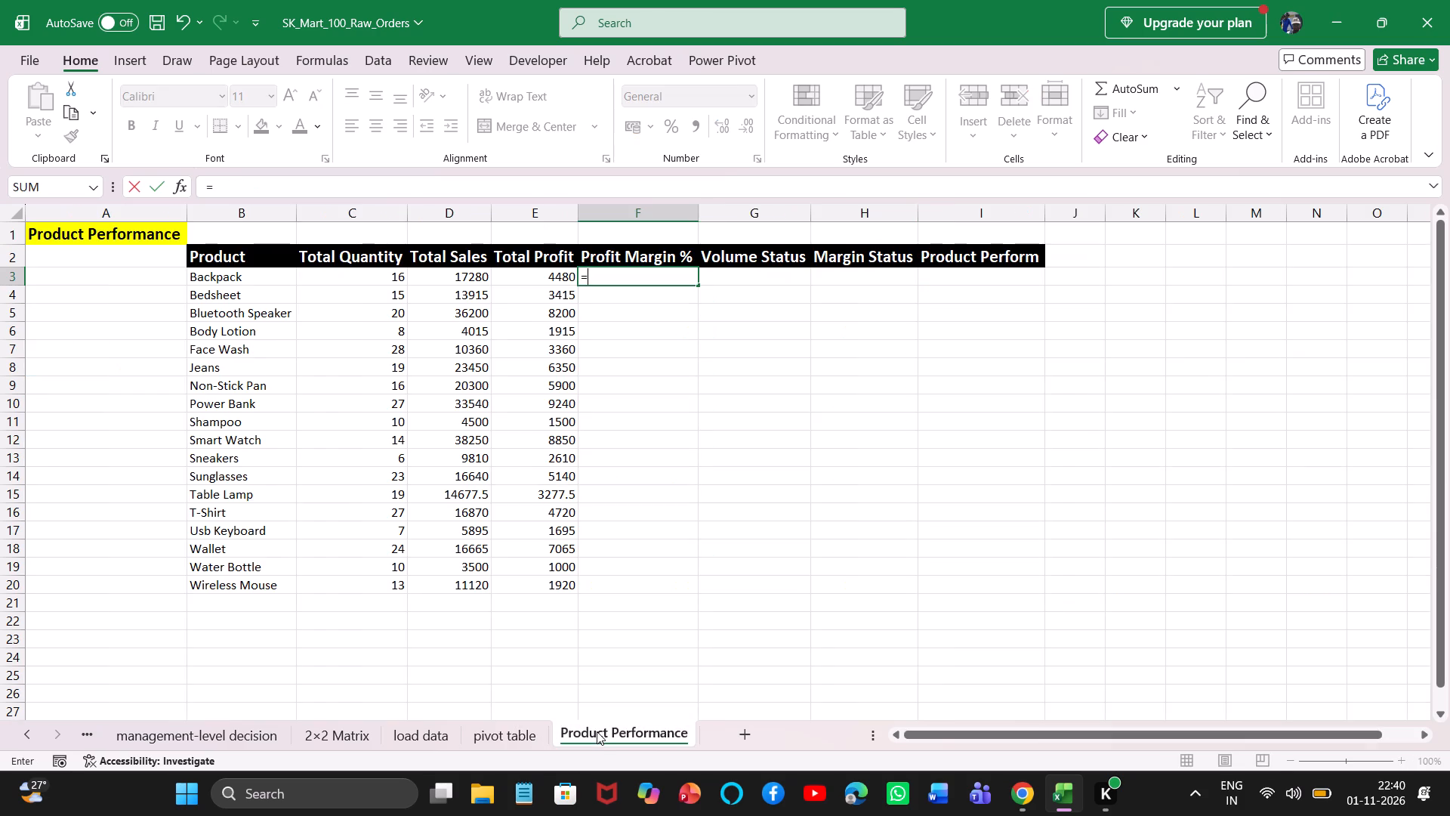
{"action": "left_click", "coordinate": [555, 282]}
{"action": "key", "text": "slash"}
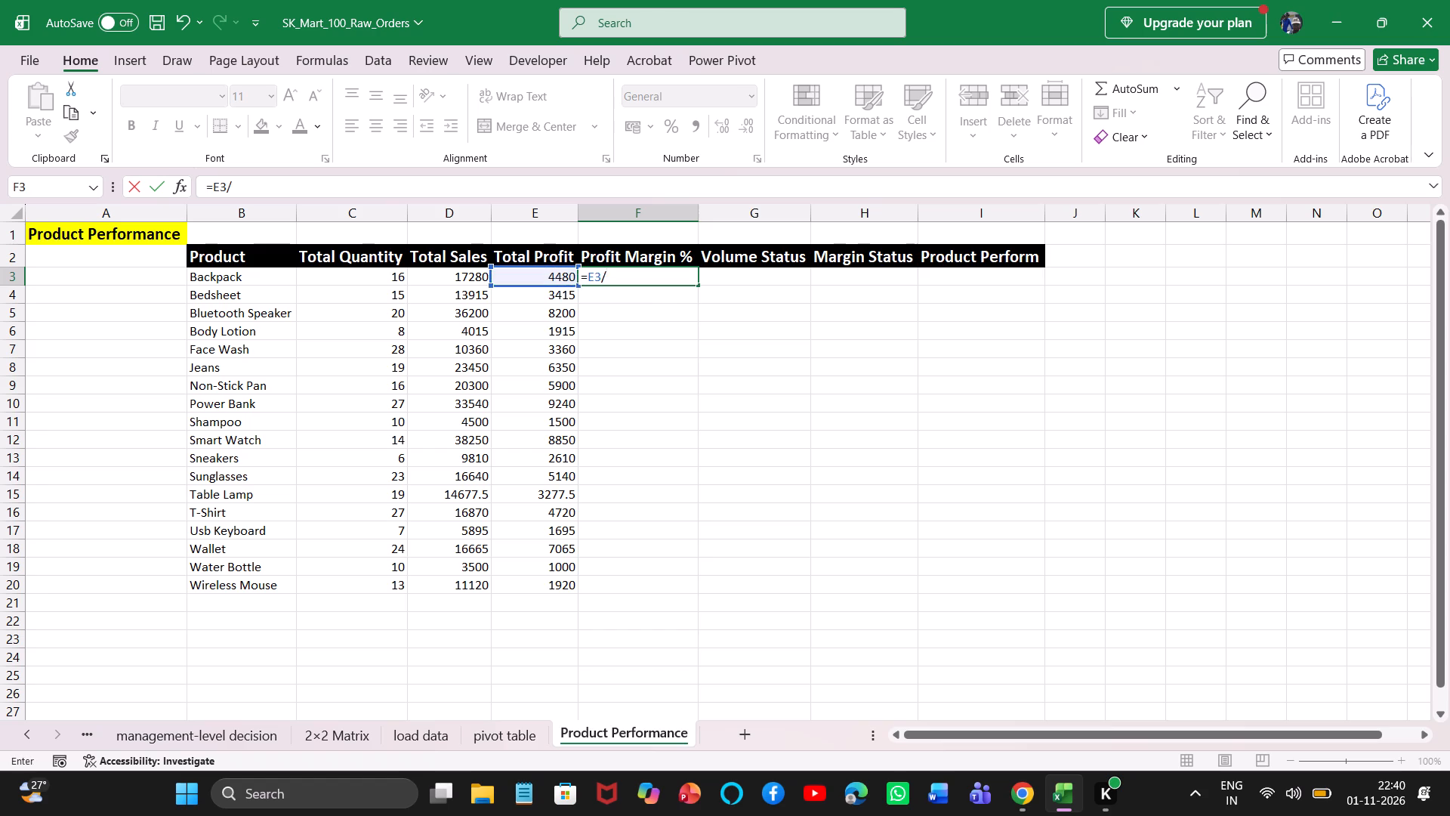
{"action": "left_click", "coordinate": [477, 282]}
{"action": "key", "text": "Return"}
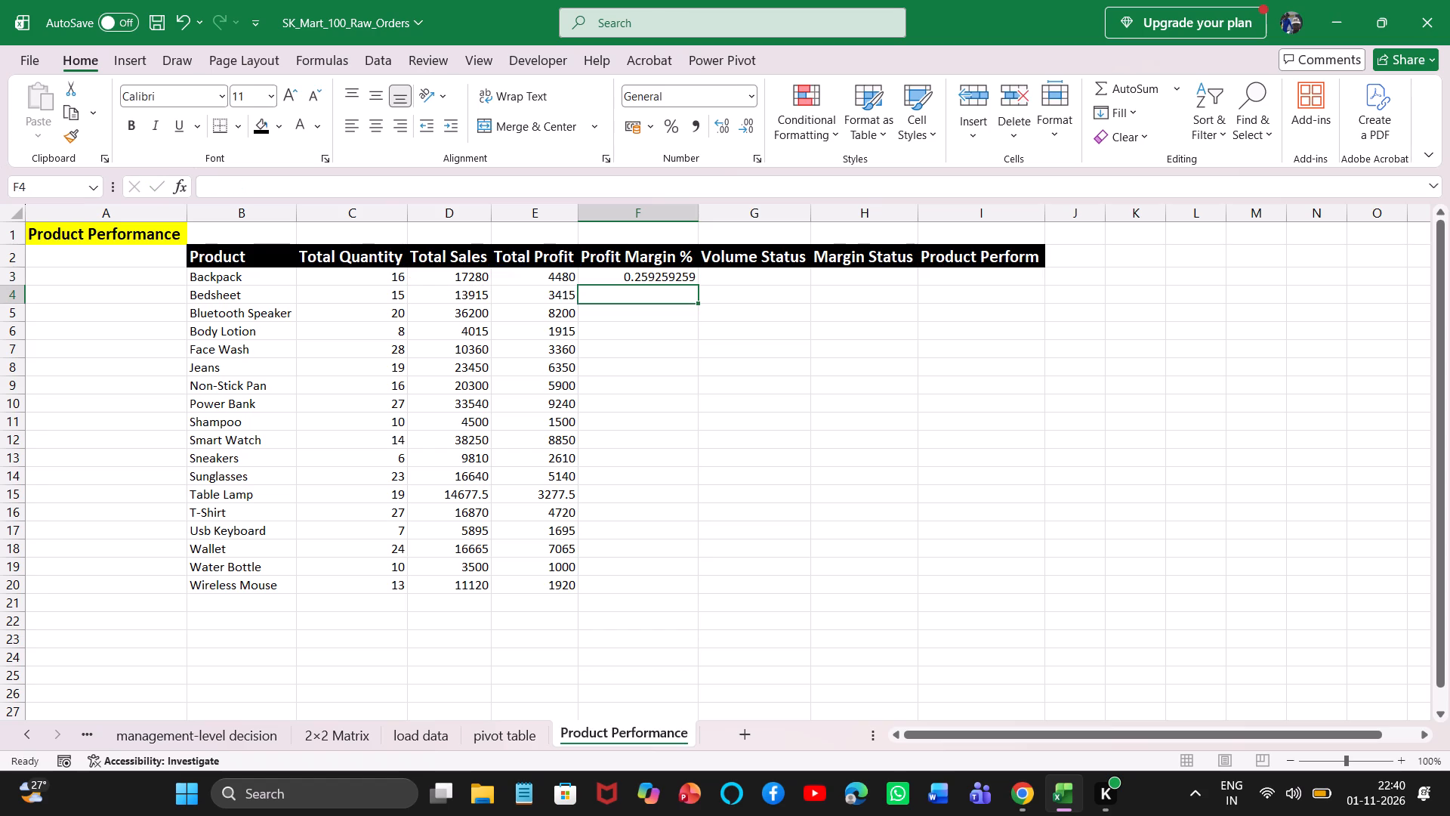
{"action": "left_click", "coordinate": [694, 280]}
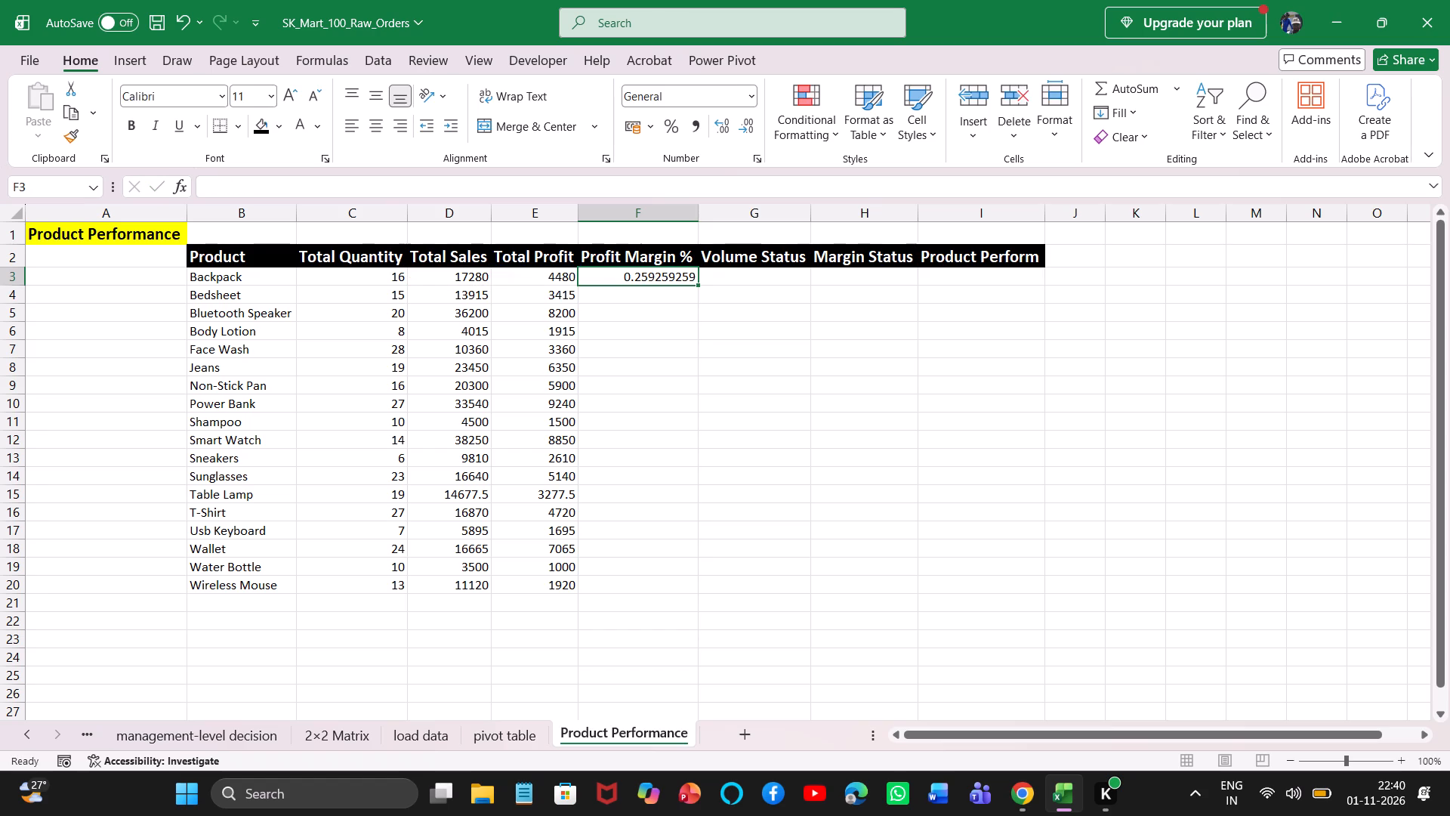
{"action": "double_click", "coordinate": [698, 283]}
Format the Profit Margin % values in F3:F20 as percentages with two decimal places.
{"action": "left_click", "coordinate": [687, 279]}
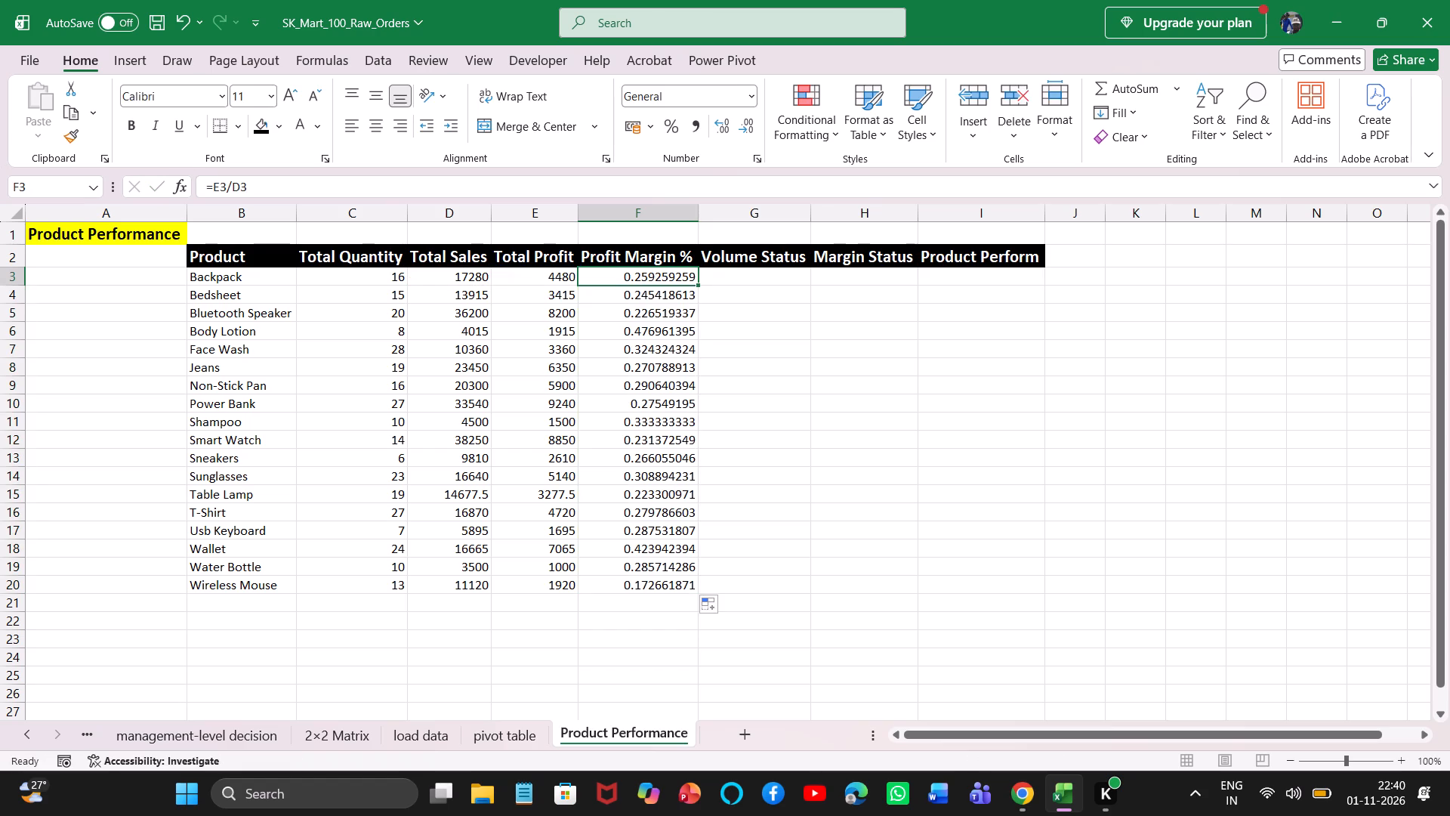
{"action": "left_click", "coordinate": [679, 129]}
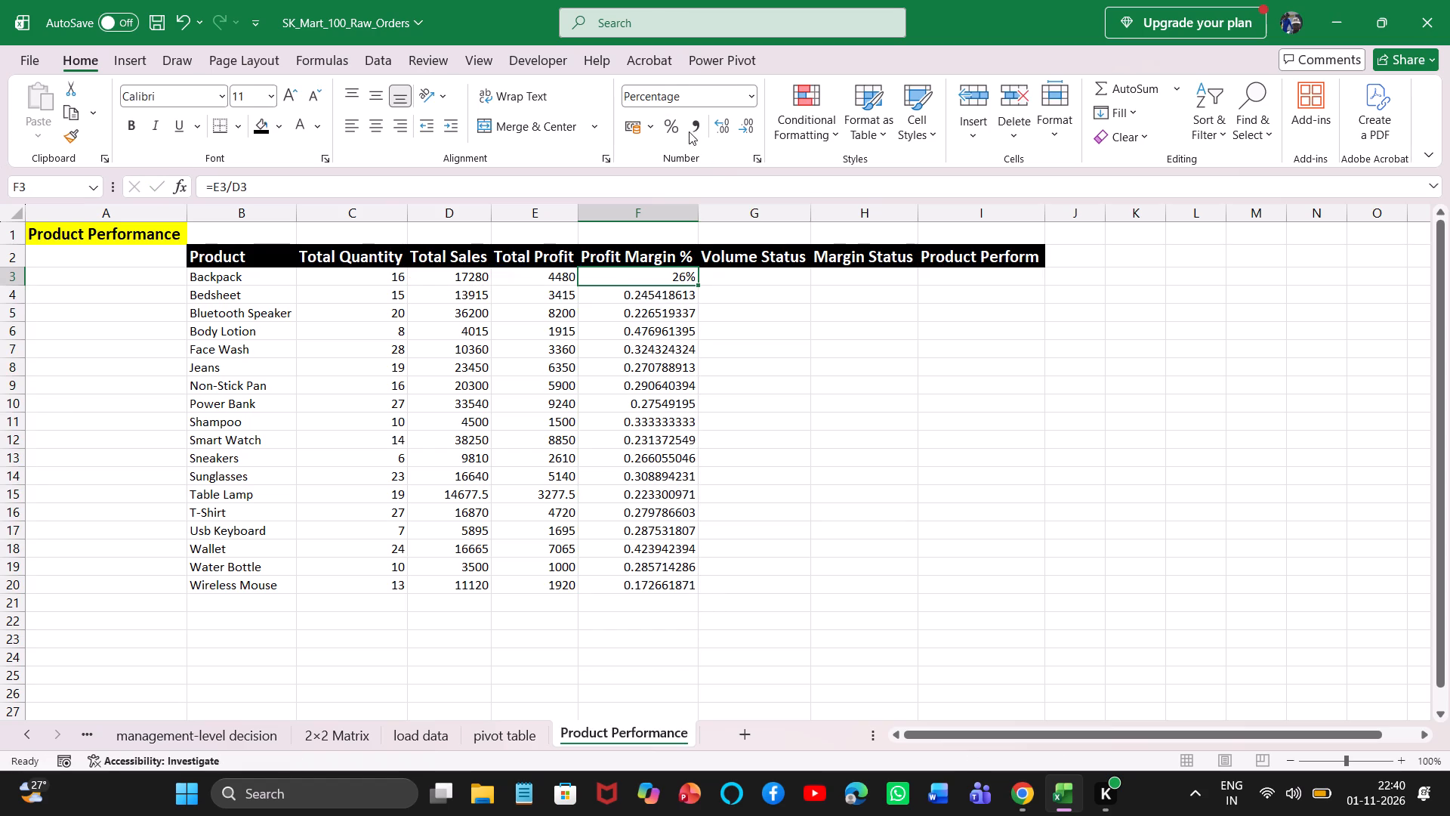
{"action": "left_click", "coordinate": [716, 131]}
{"action": "left_click", "coordinate": [716, 131]}
{"action": "double_click", "coordinate": [699, 285]}
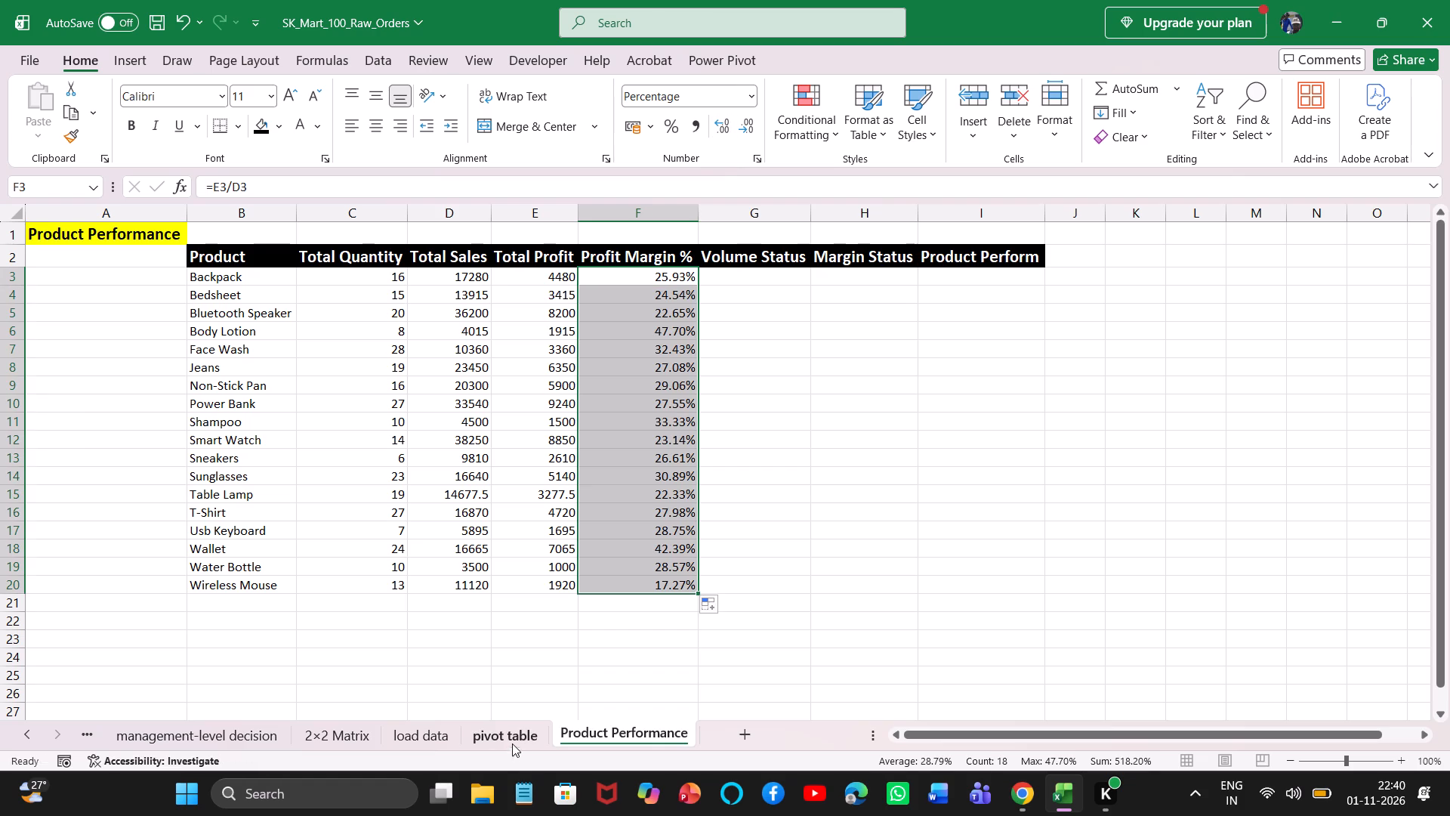
Examine the pivot table sheet's Quantity Volume Status formula for Backpack as a reference for the Volume Status column starting at G3.
{"action": "left_click", "coordinate": [490, 735]}
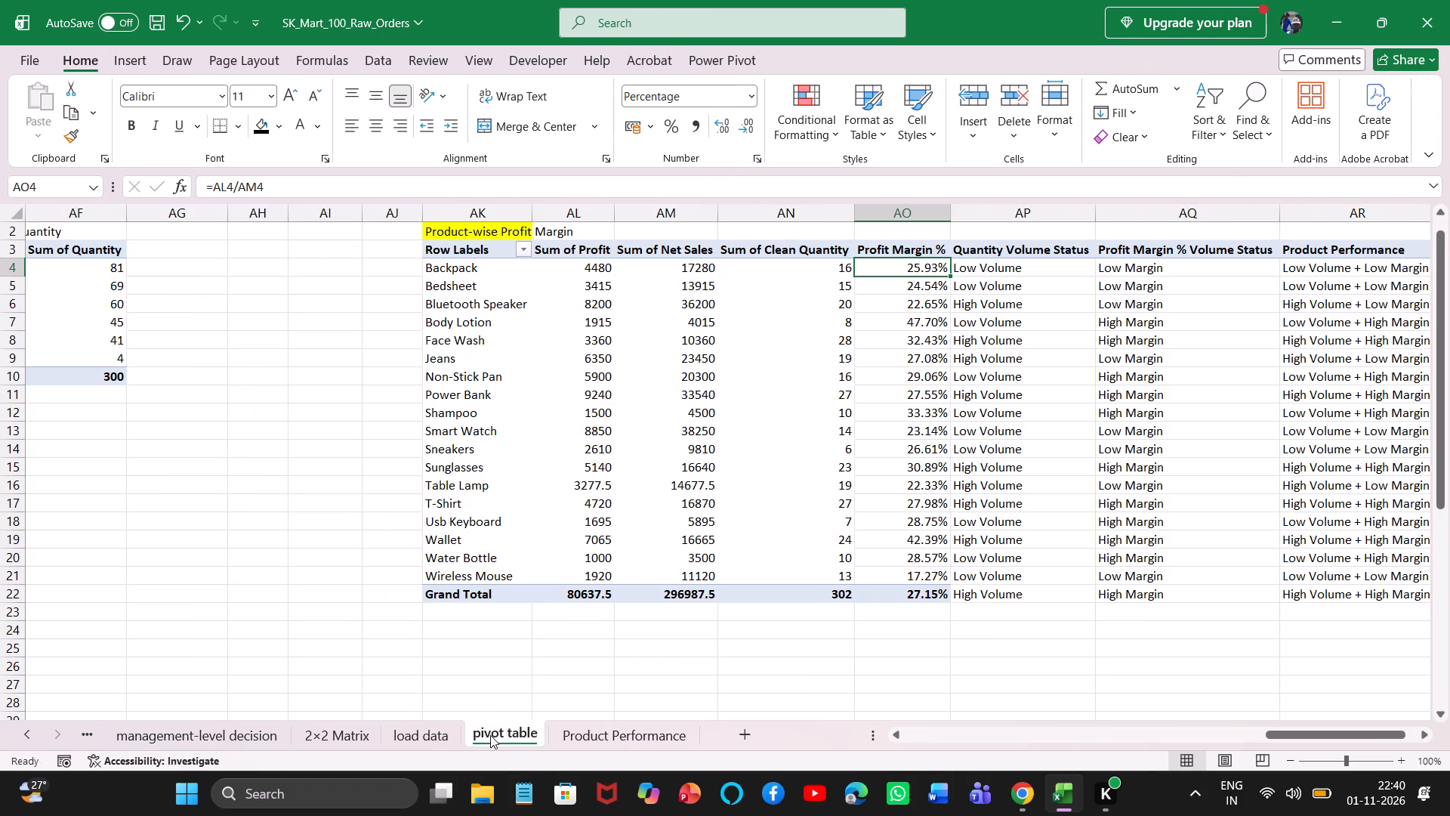
{"action": "left_click", "coordinate": [584, 733]}
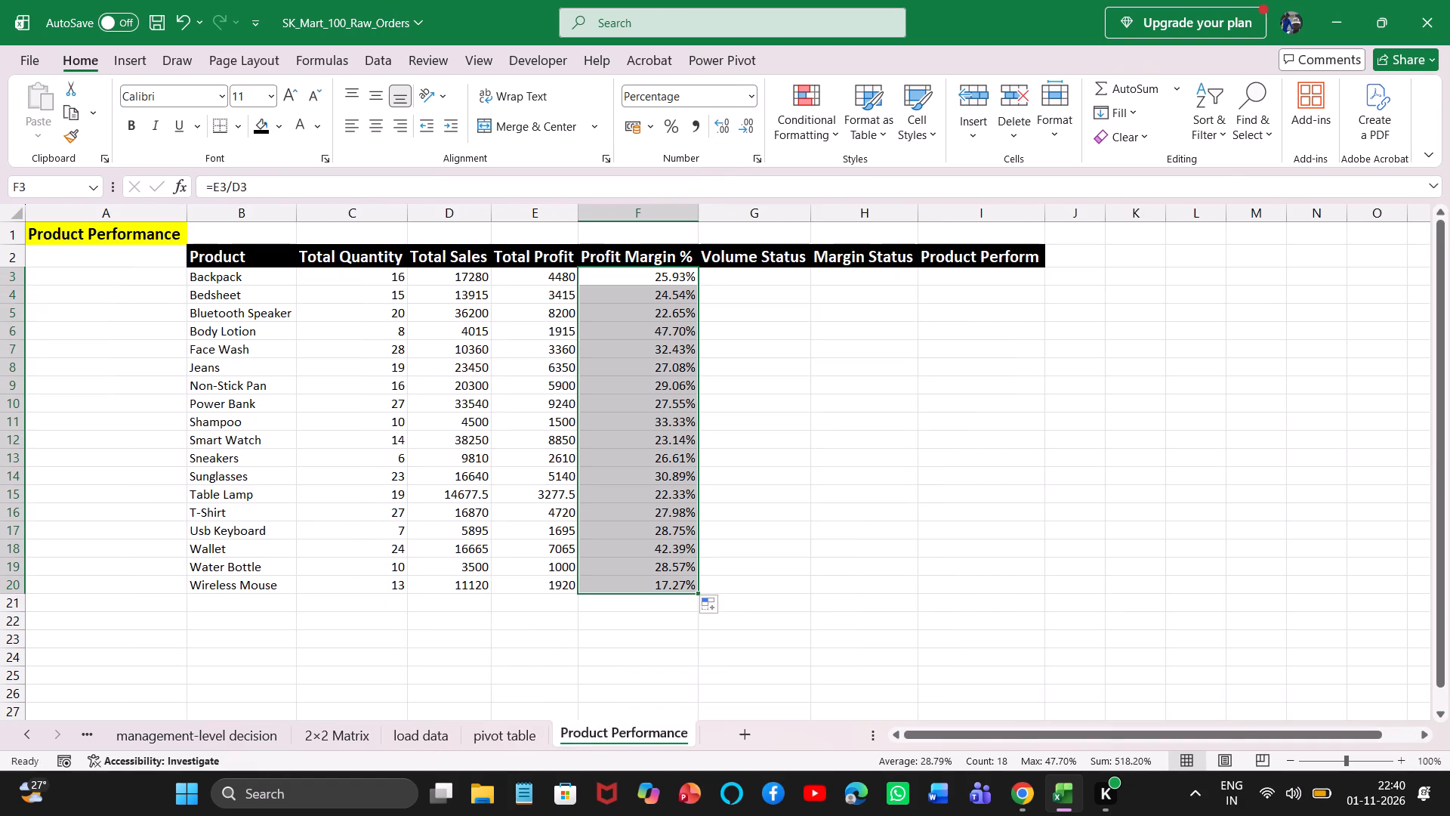
{"action": "left_click", "coordinate": [767, 280]}
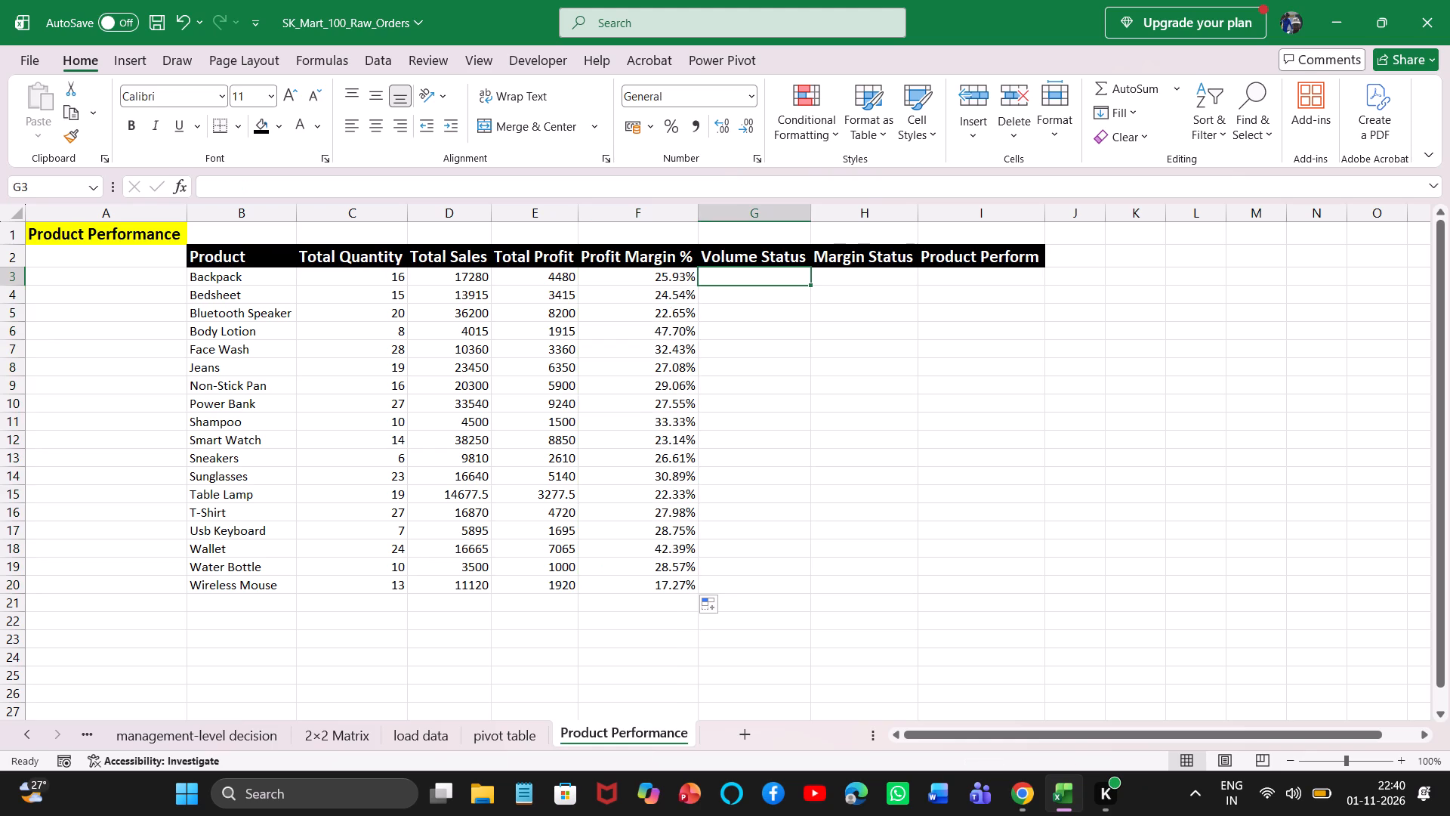
{"action": "left_click", "coordinate": [502, 734]}
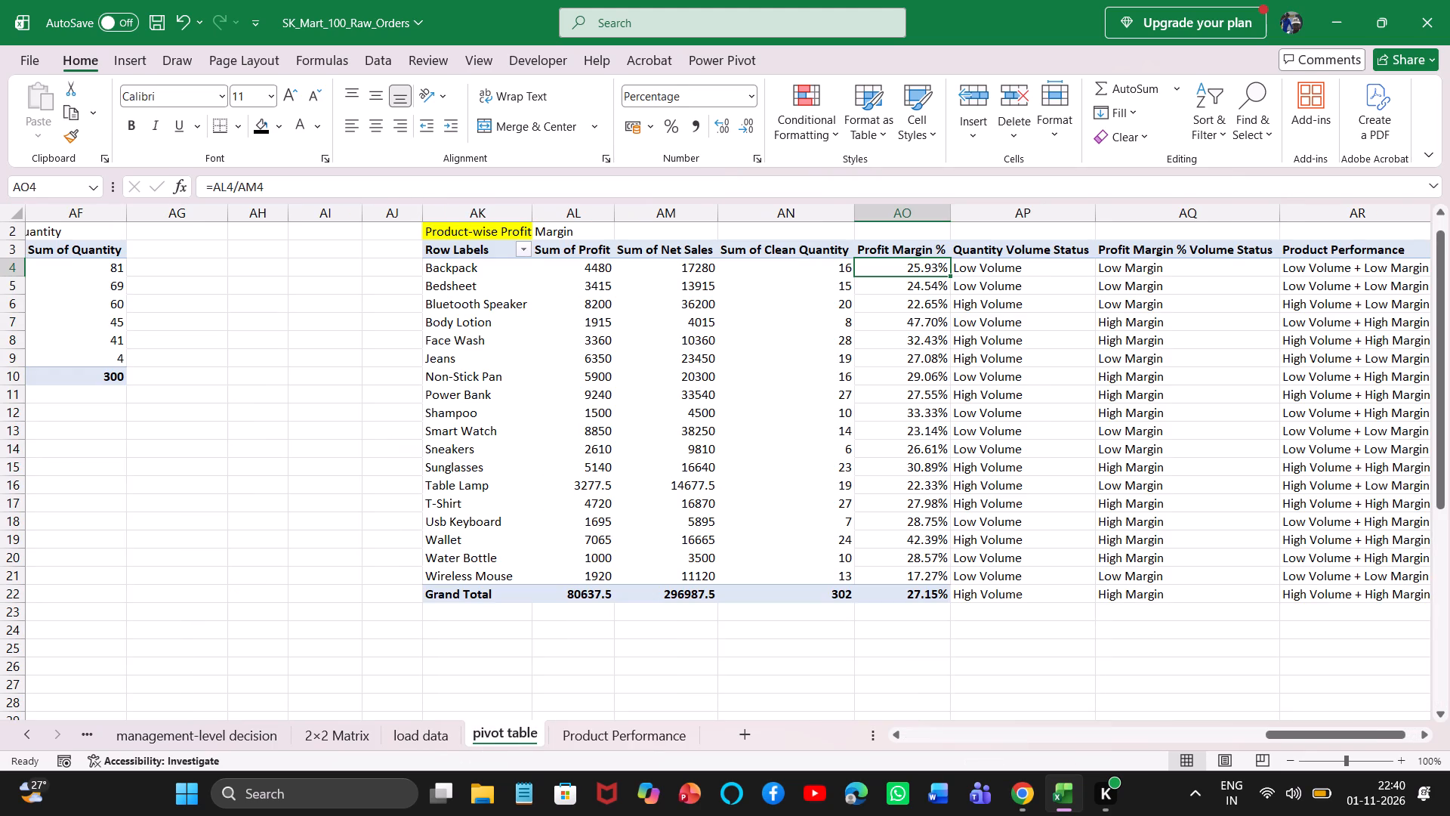
{"action": "left_click", "coordinate": [630, 745]}
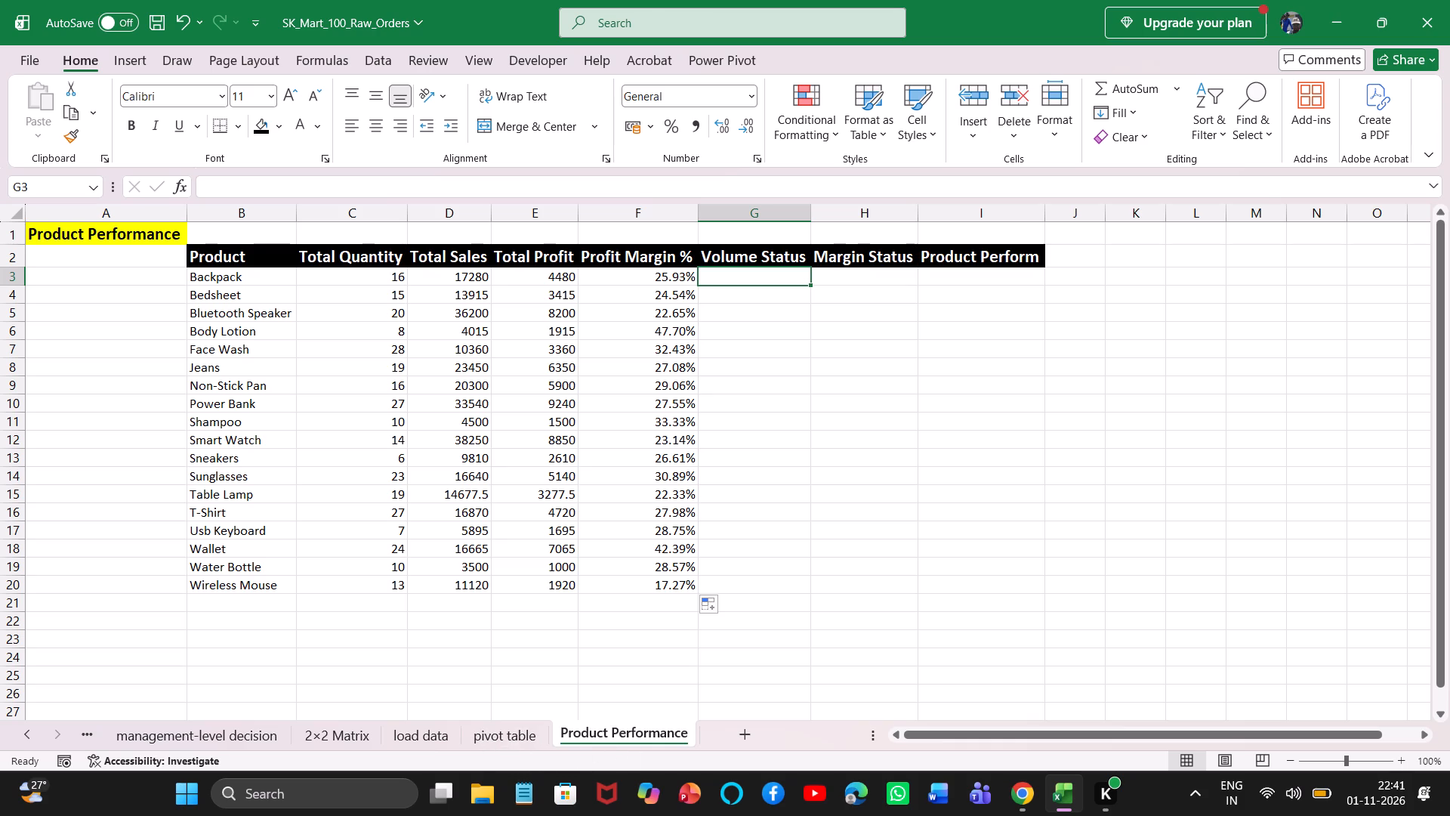
{"action": "left_click", "coordinate": [519, 730]}
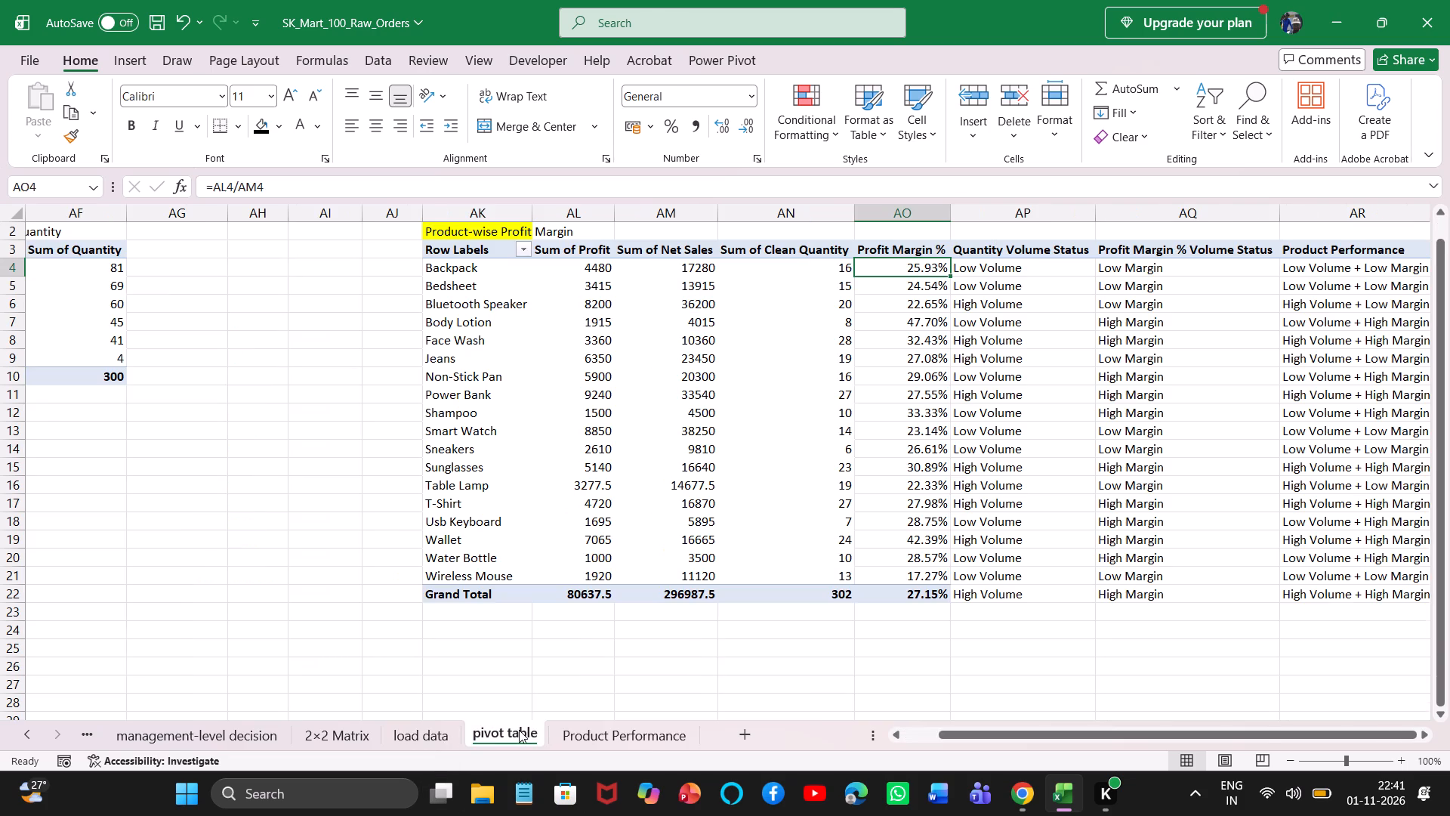
{"action": "left_click", "coordinate": [1044, 263]}
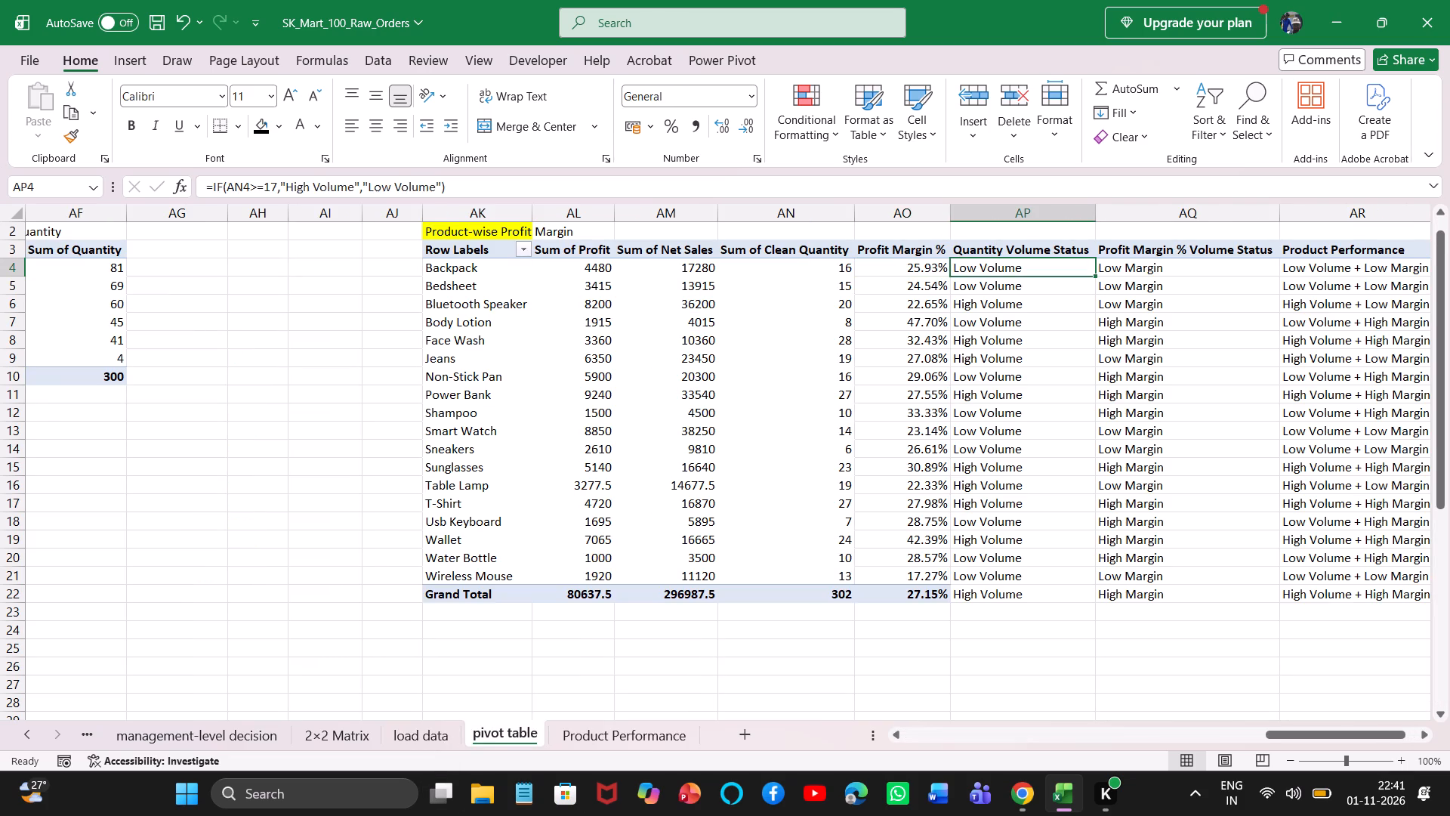
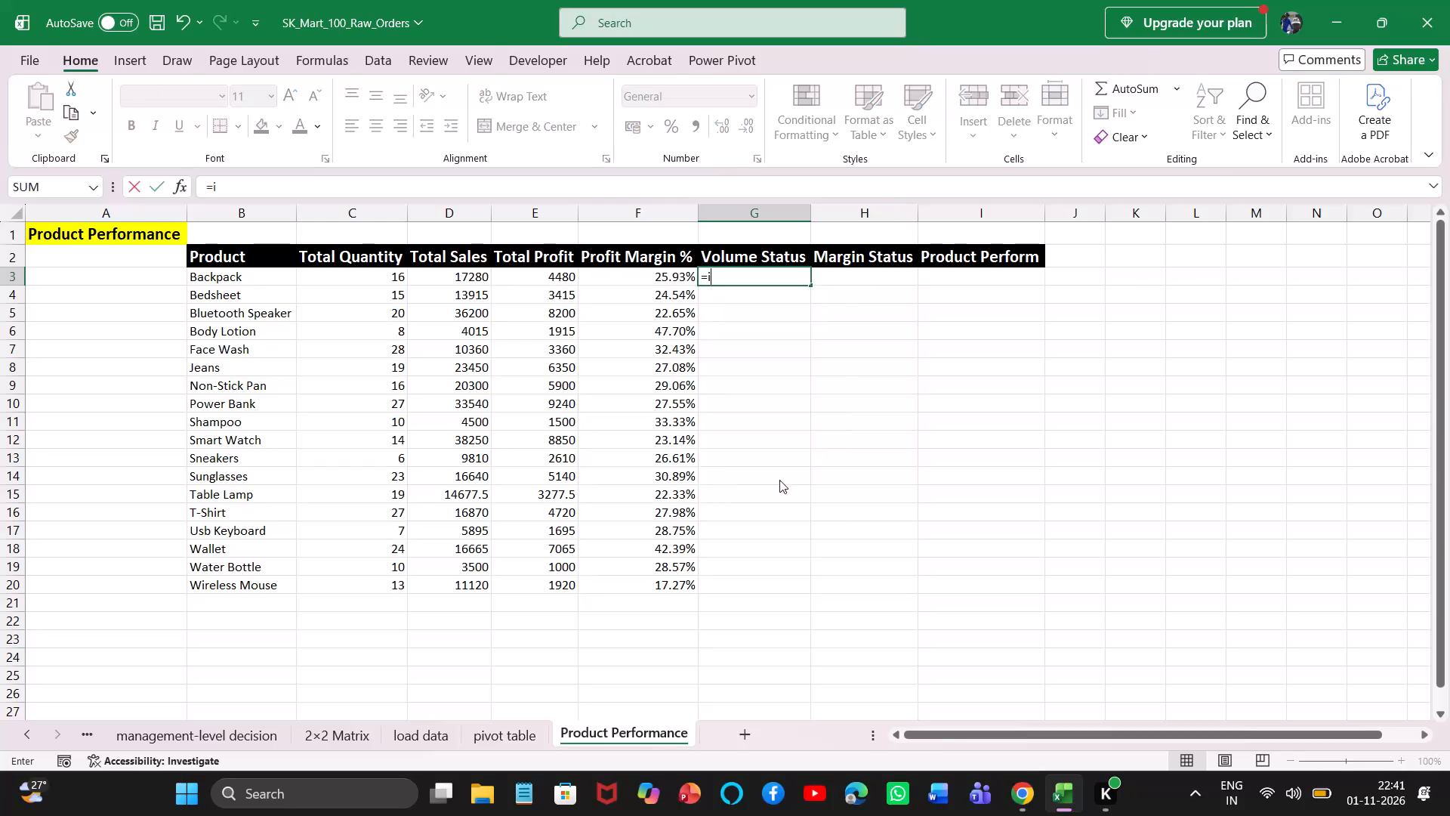
Complete the Volume Status formula in G3 as =IF(C3>=17,"High Volume","Low Volume") and fill it down to row 20.
{"action": "key", "text": "Tab"}
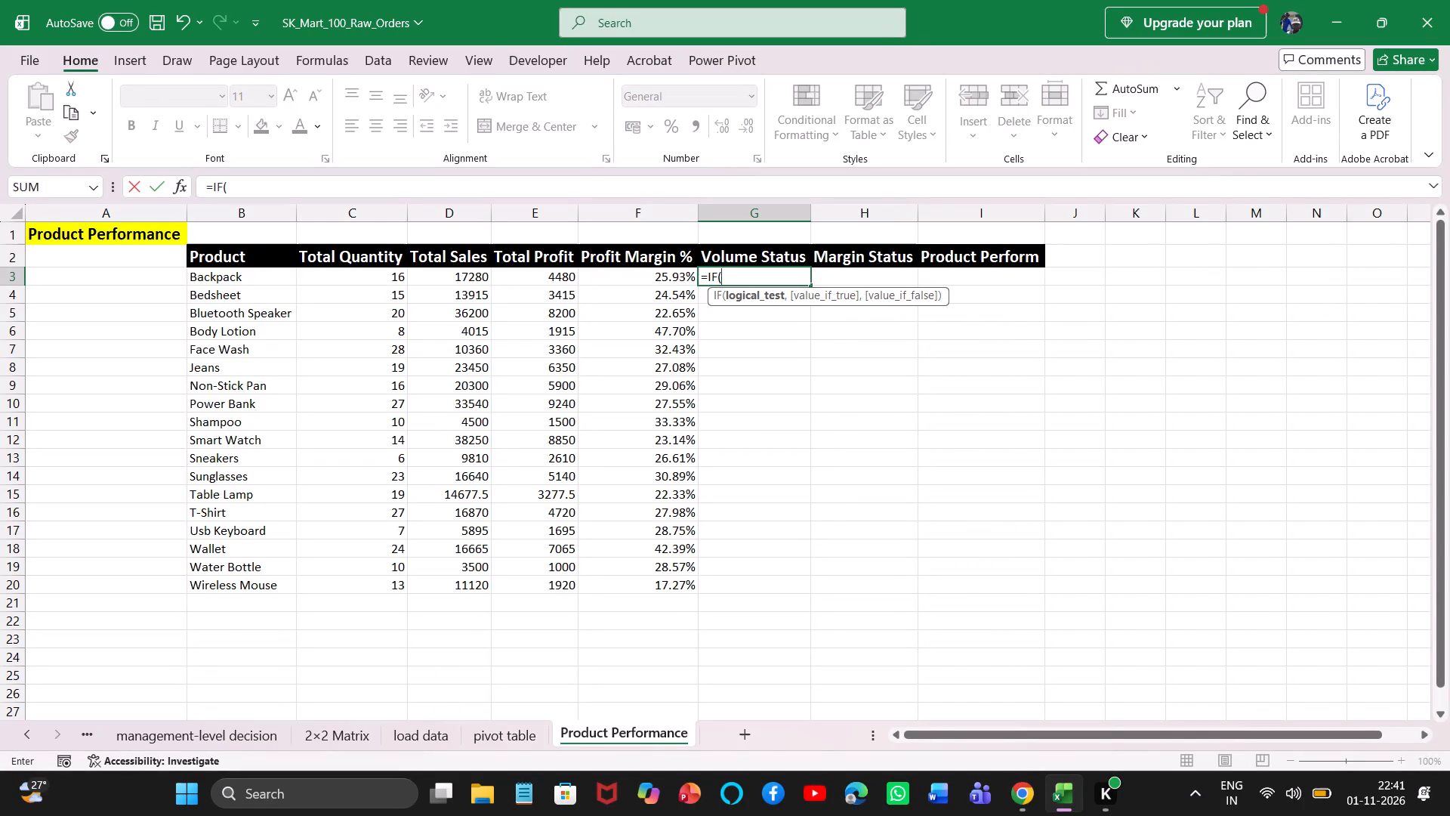
{"action": "left_click", "coordinate": [390, 282]}
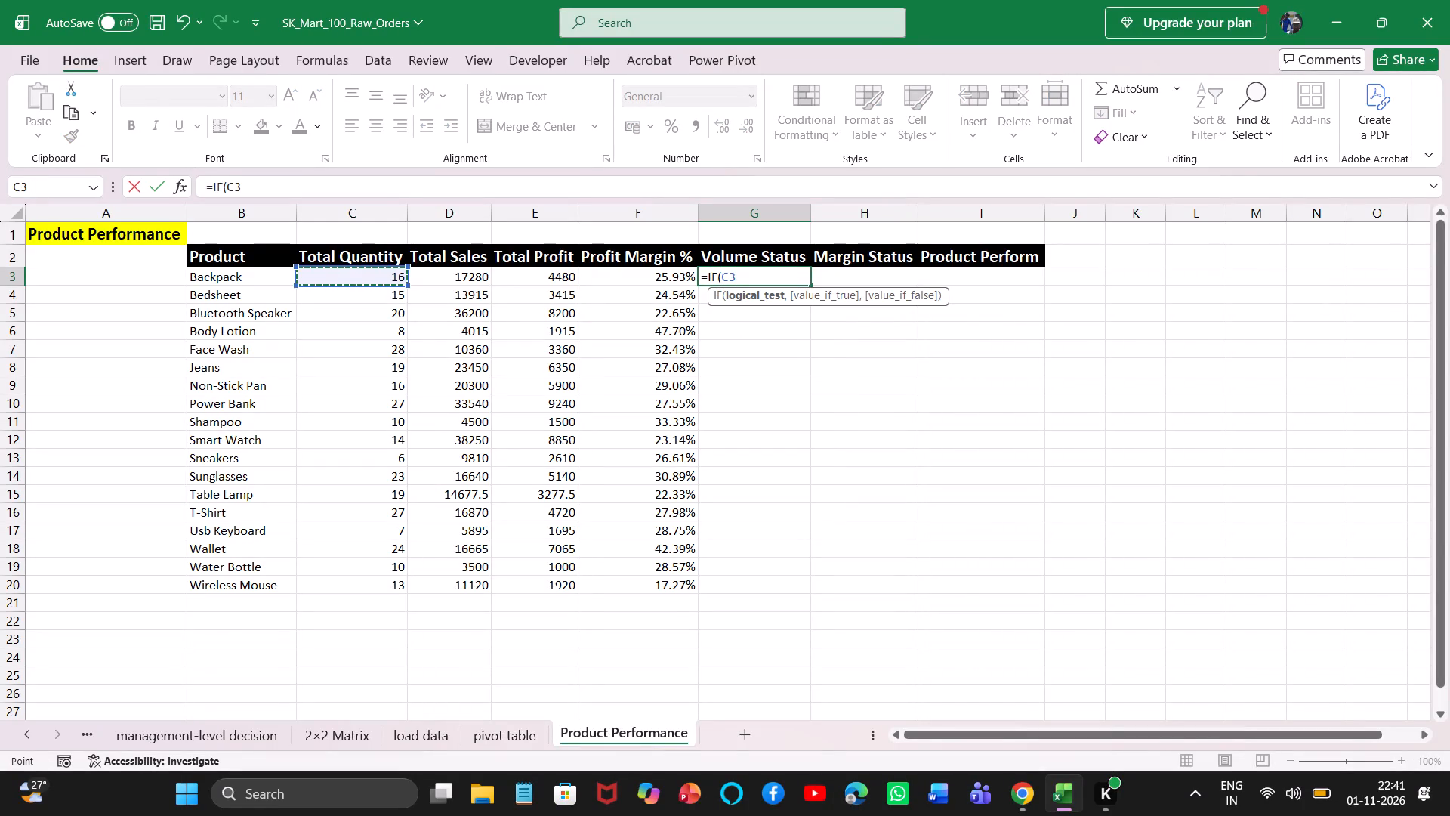
{"action": "type", "text": ">="}
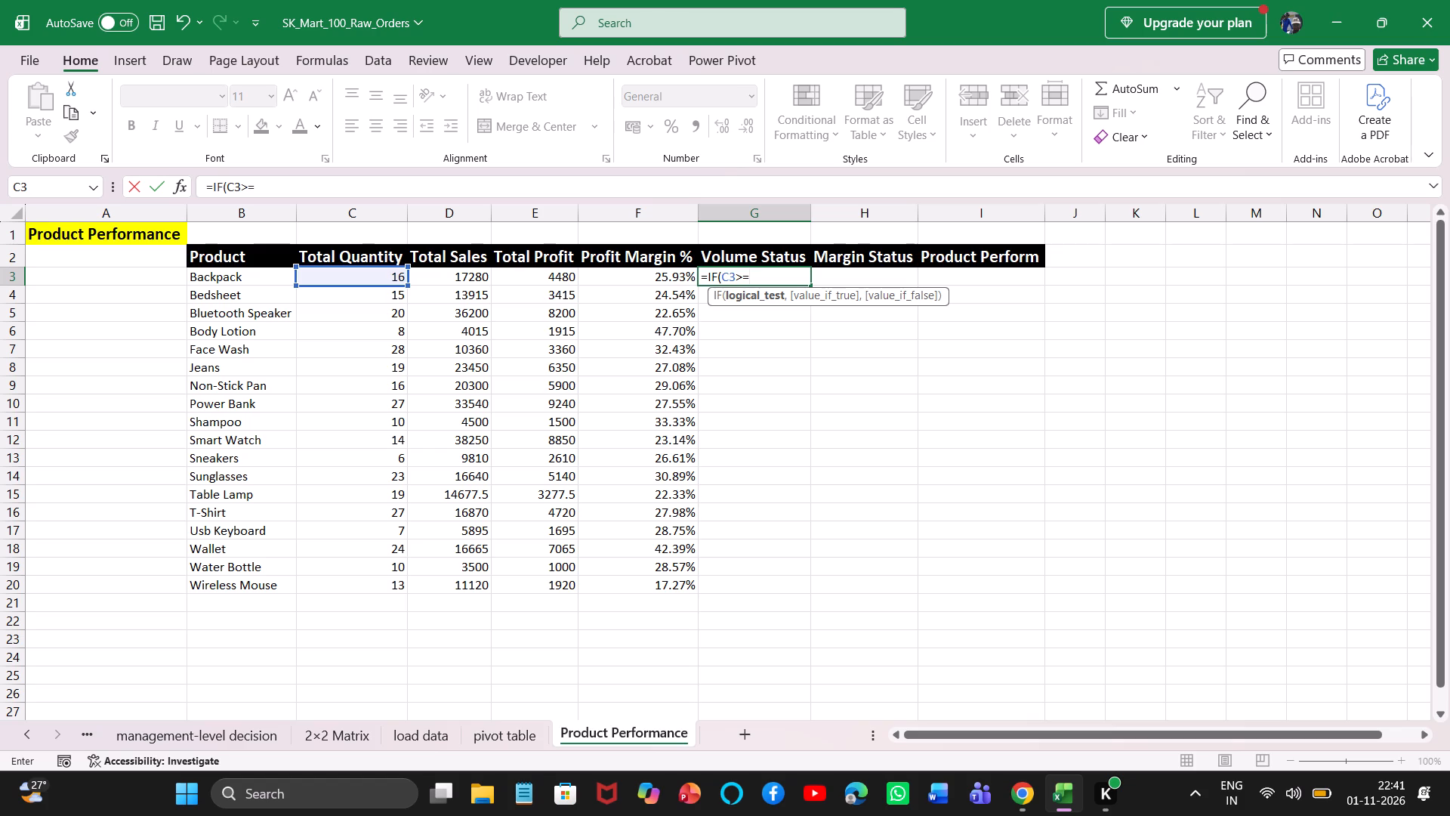
{"action": "type", "text": "17"}
{"action": "key", "text": "comma"}
{"action": "key", "text": "shift+quotedbl"}
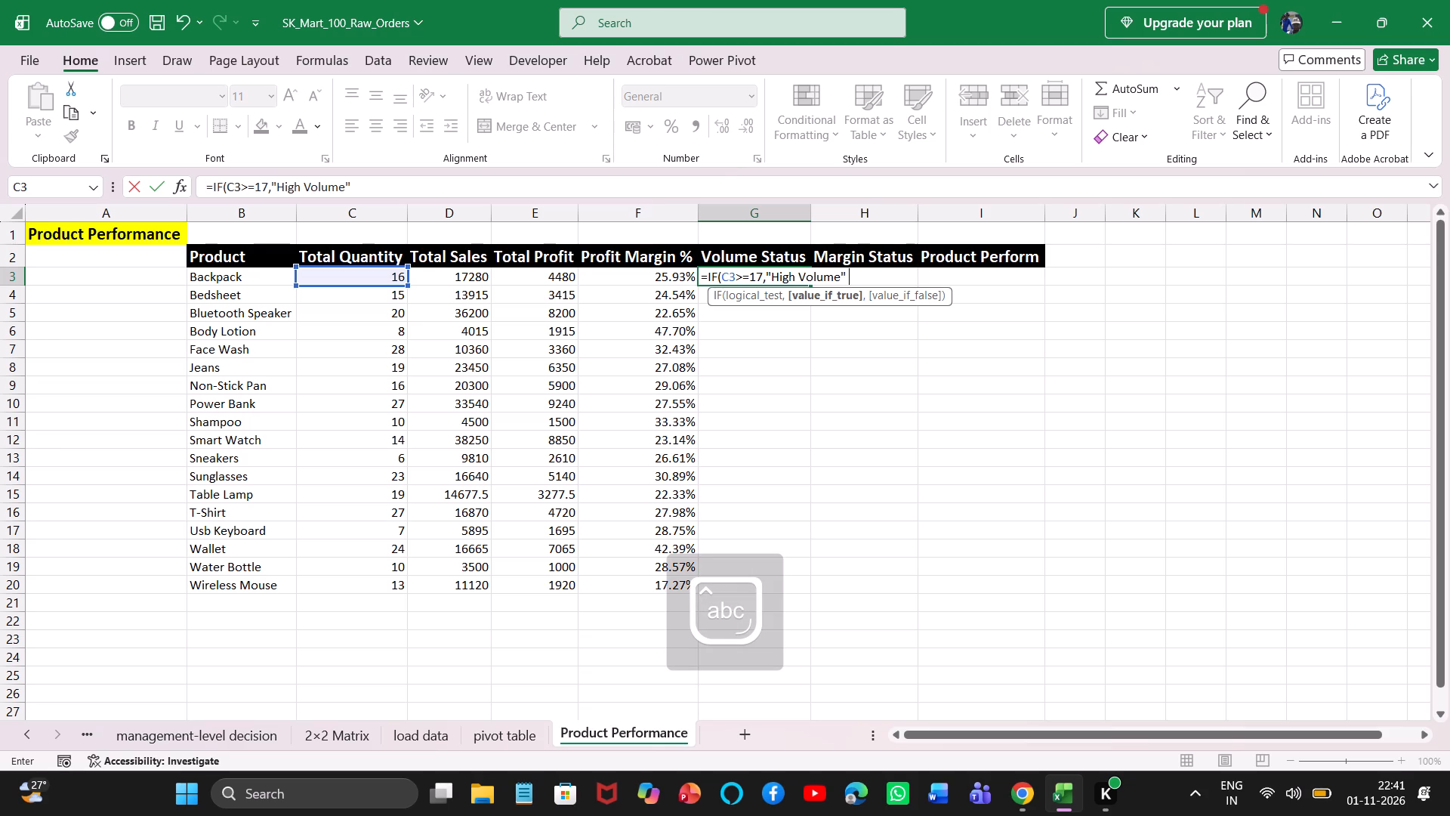
{"action": "key", "text": "comma"}
{"action": "key", "text": "BackSpace"}
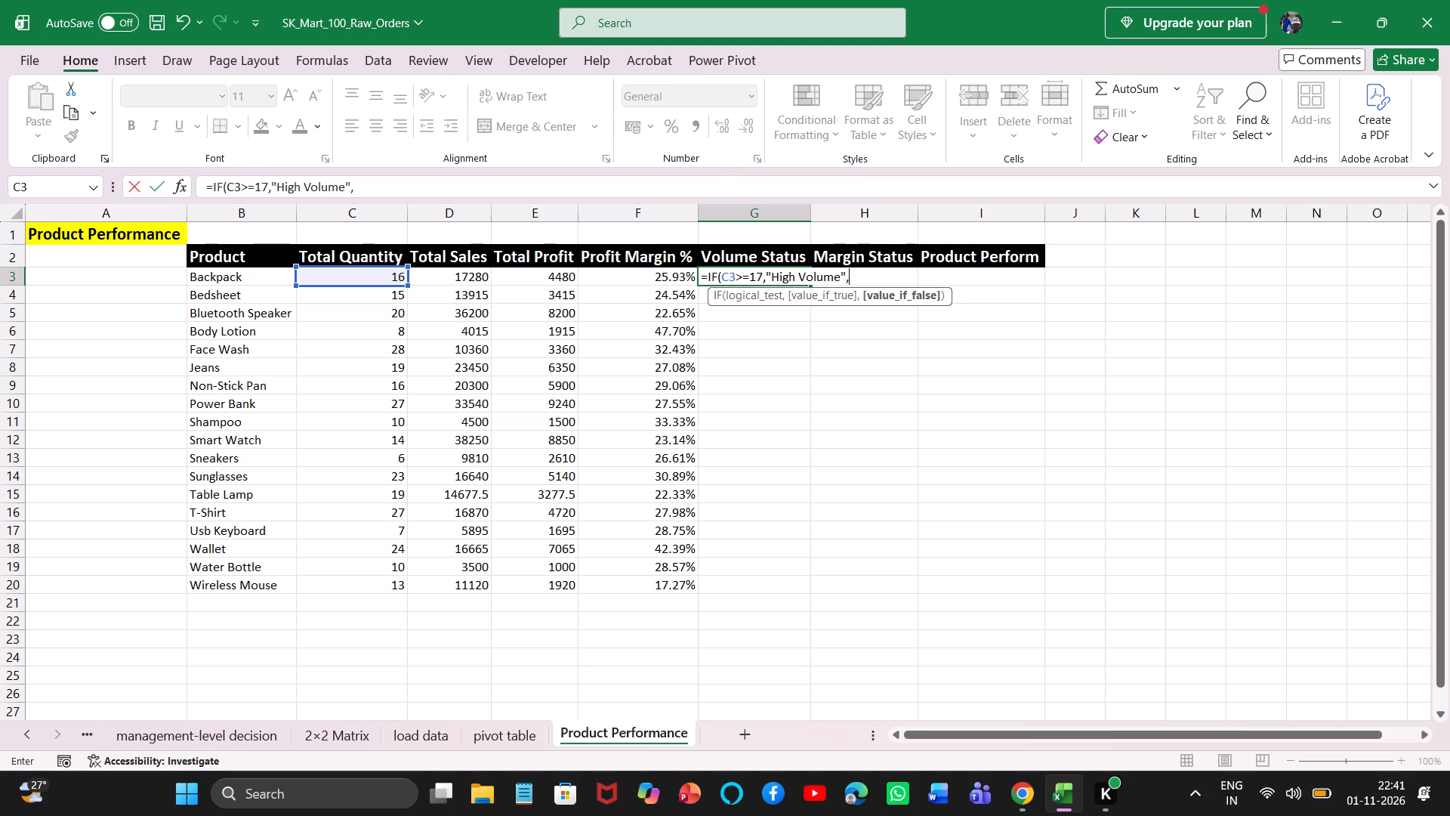
{"action": "key", "text": "shift+quotedbl"}
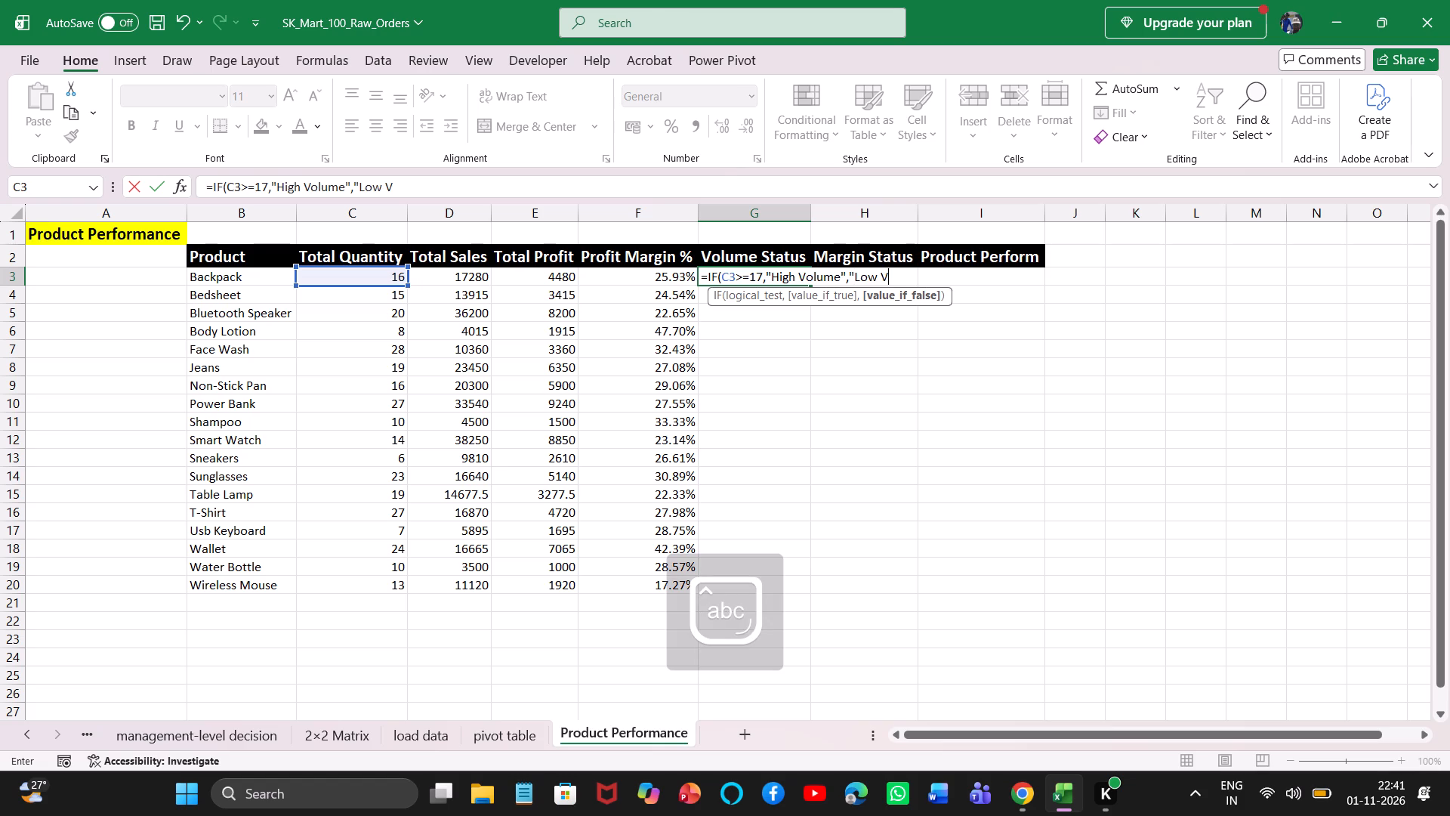
{"action": "type", "text": "\")"}
{"action": "key", "text": "Return"}
{"action": "left_click", "coordinate": [758, 277]}
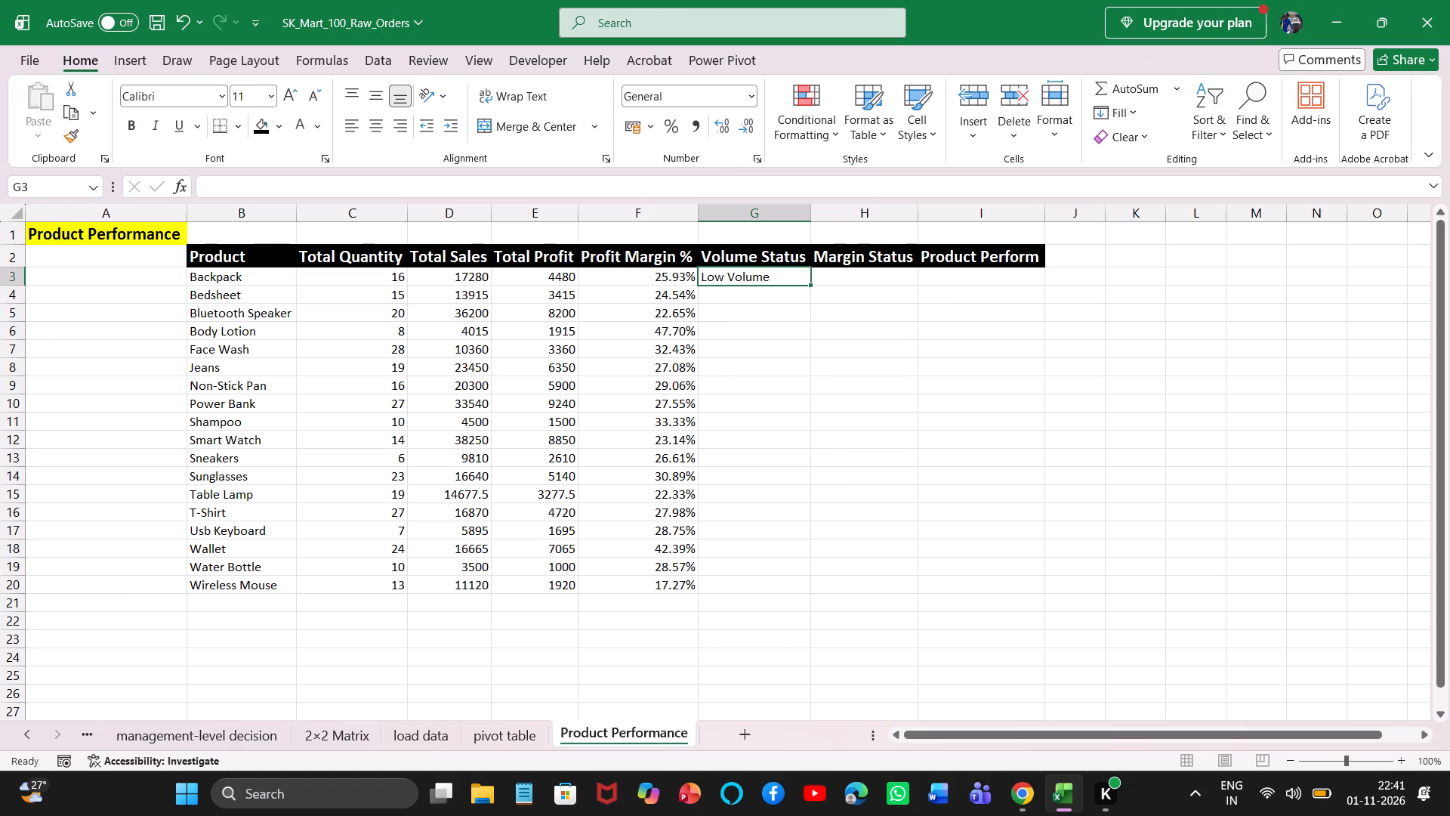
{"action": "double_click", "coordinate": [808, 285]}
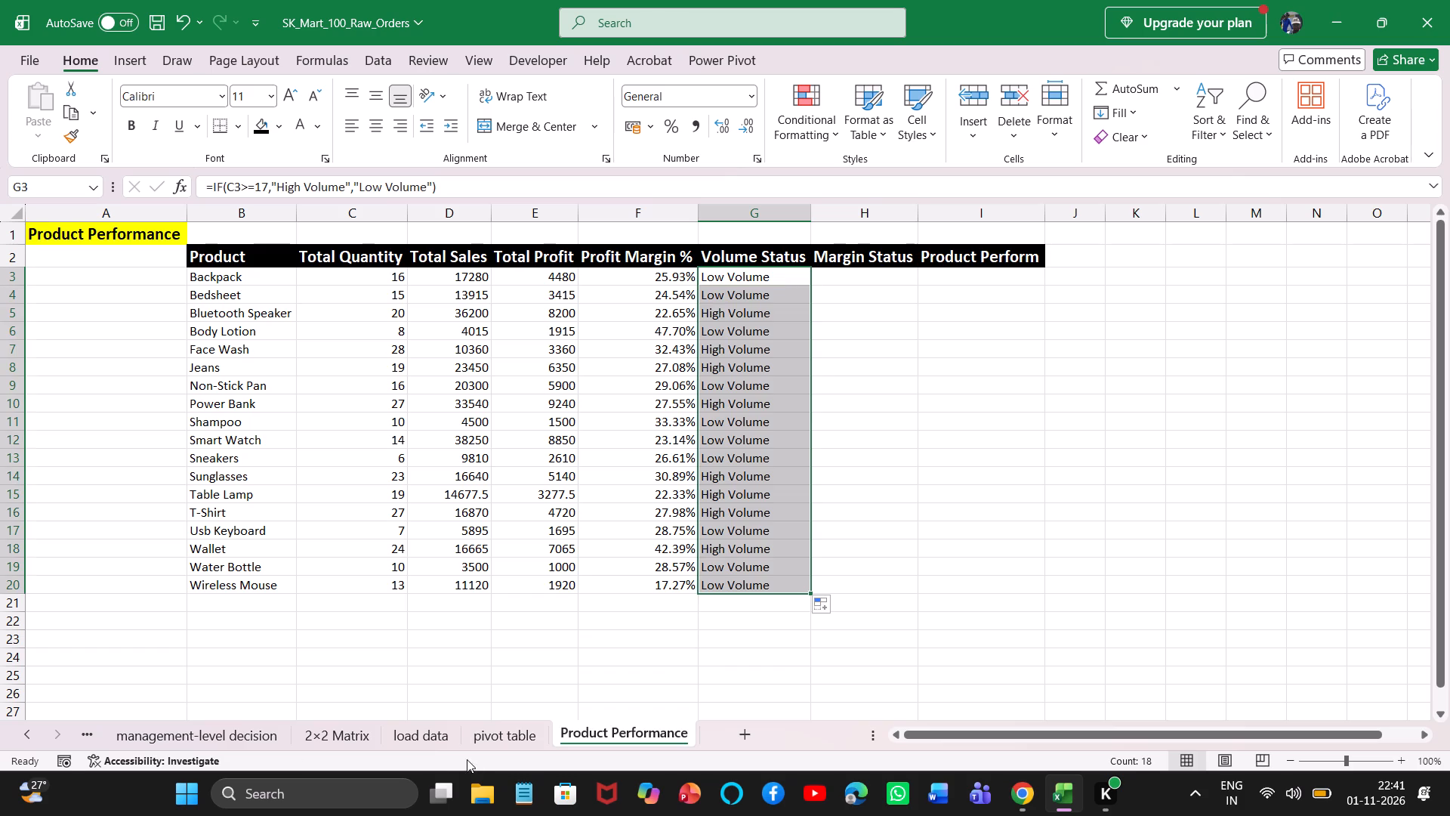
Enter the Margin Status formula =IF(F3>=27.15%,"High Margin","Low Margin") in H3, using the pivot table sheet's Profit Margin % Volume Status formula as reference.
{"action": "left_click", "coordinate": [487, 743]}
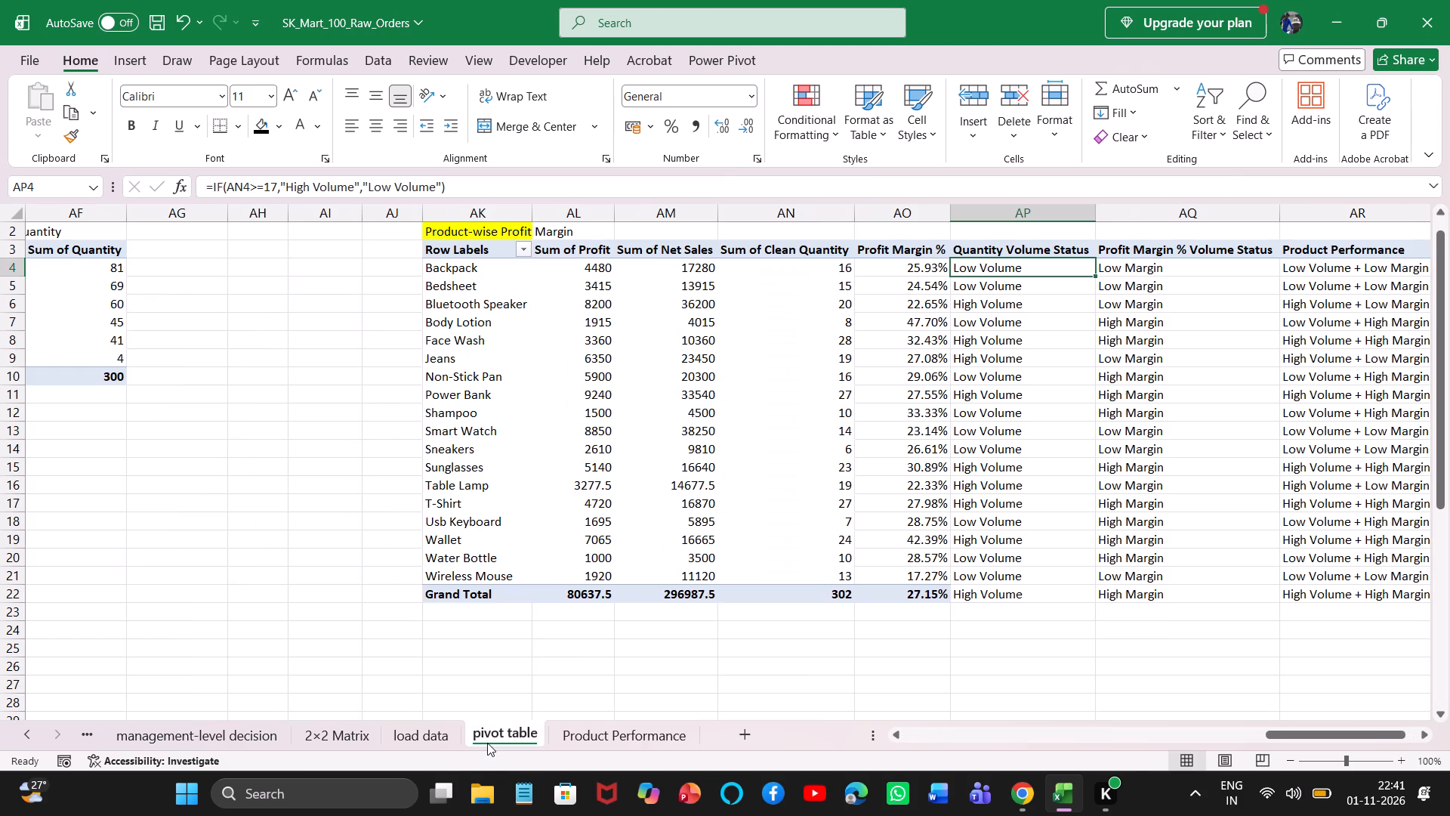
{"action": "left_click", "coordinate": [1236, 270]}
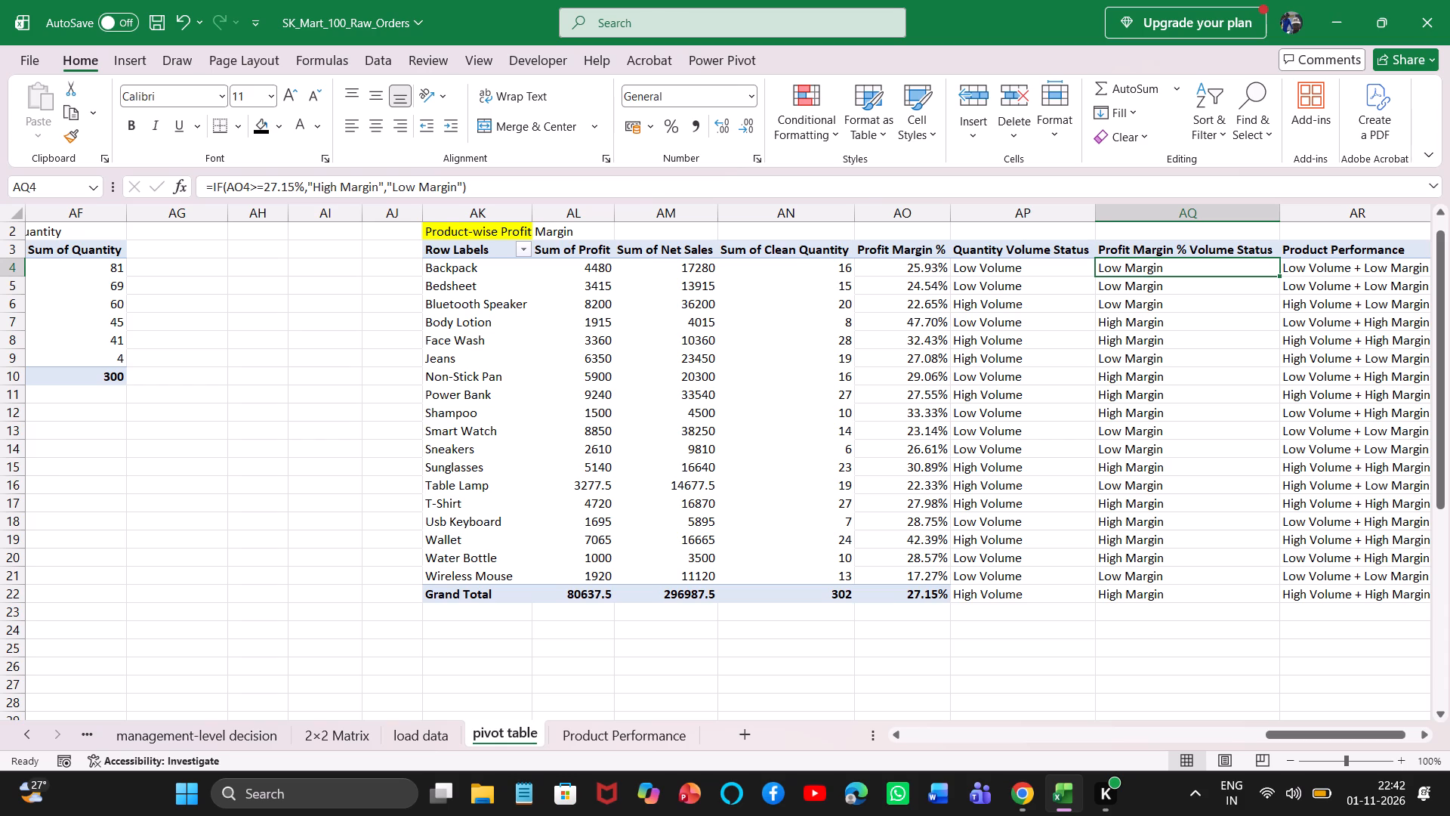
{"action": "left_click", "coordinate": [598, 734]}
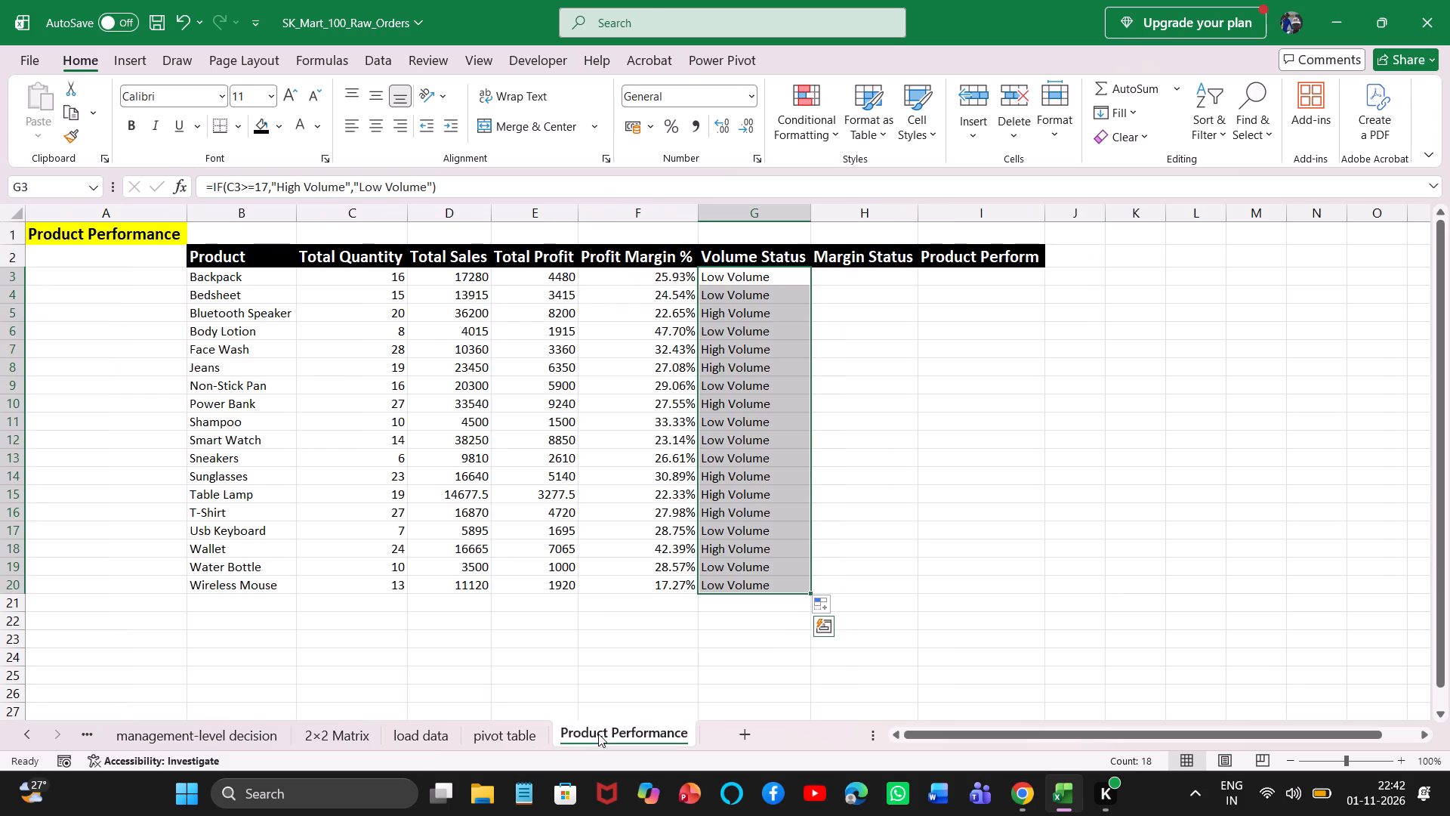
{"action": "left_click", "coordinate": [862, 282]}
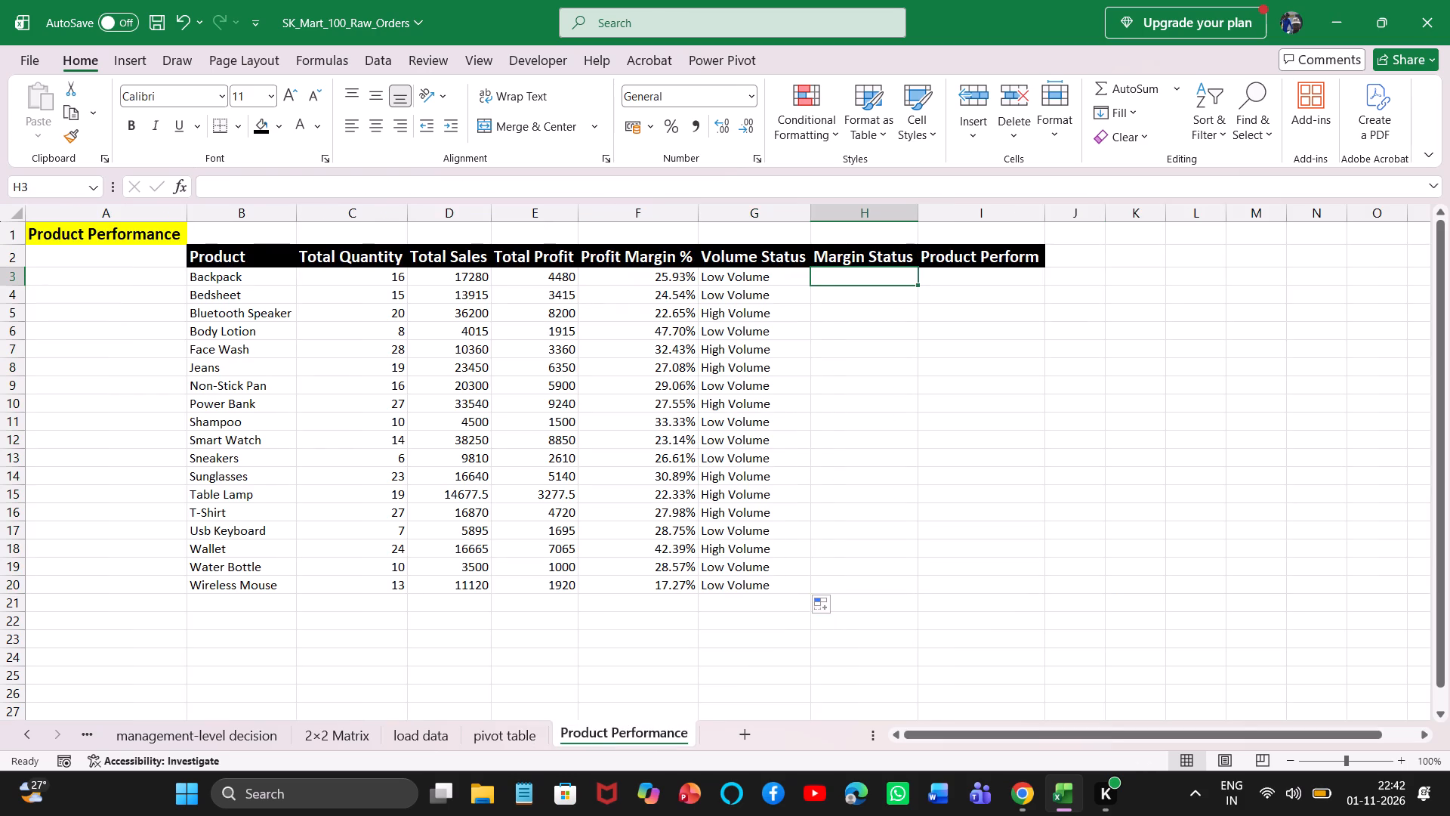
{"action": "key", "text": "equal"}
{"action": "type", "text": "if"}
{"action": "key", "text": "Tab"}
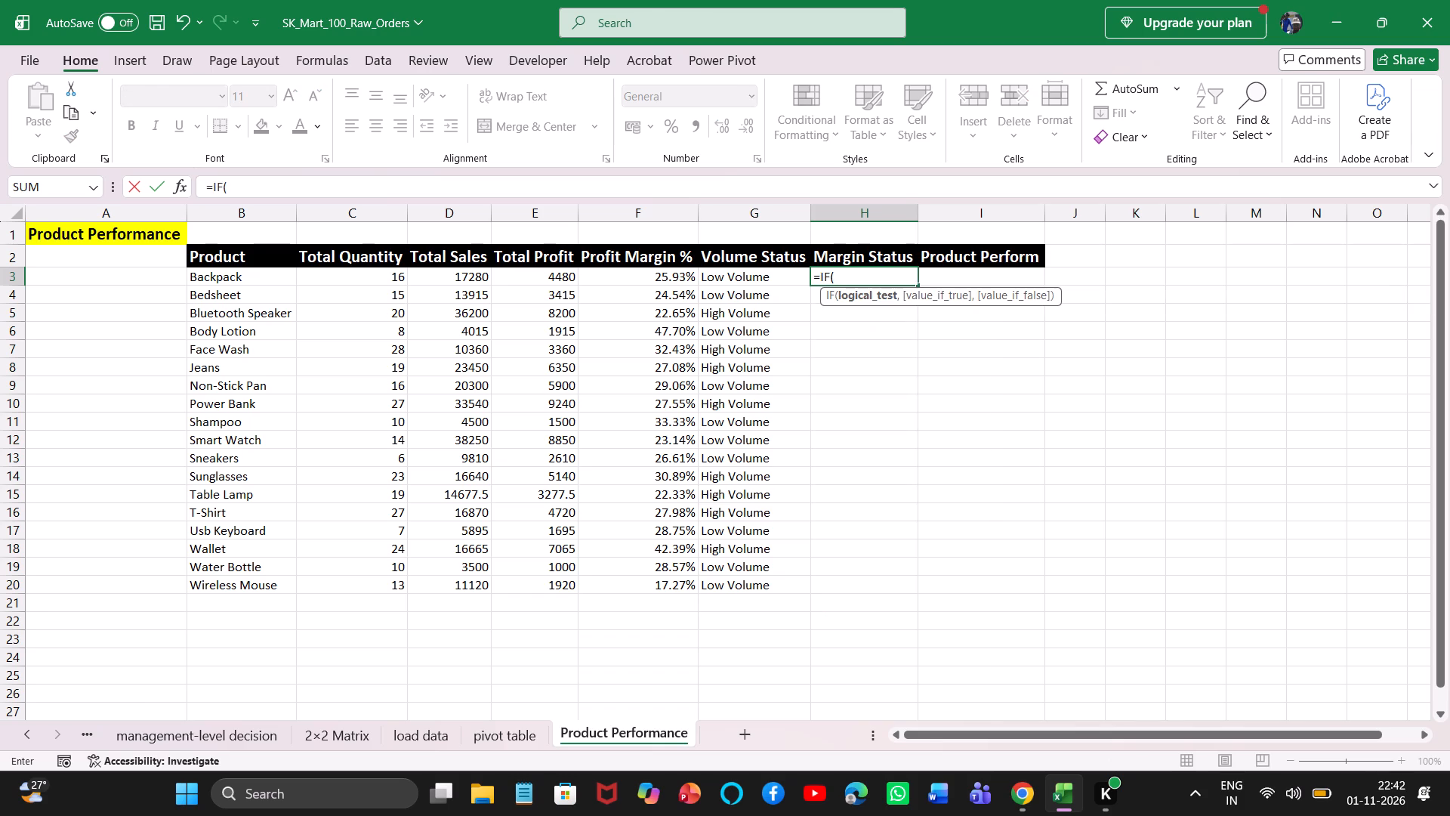
{"action": "left_click", "coordinate": [684, 278]}
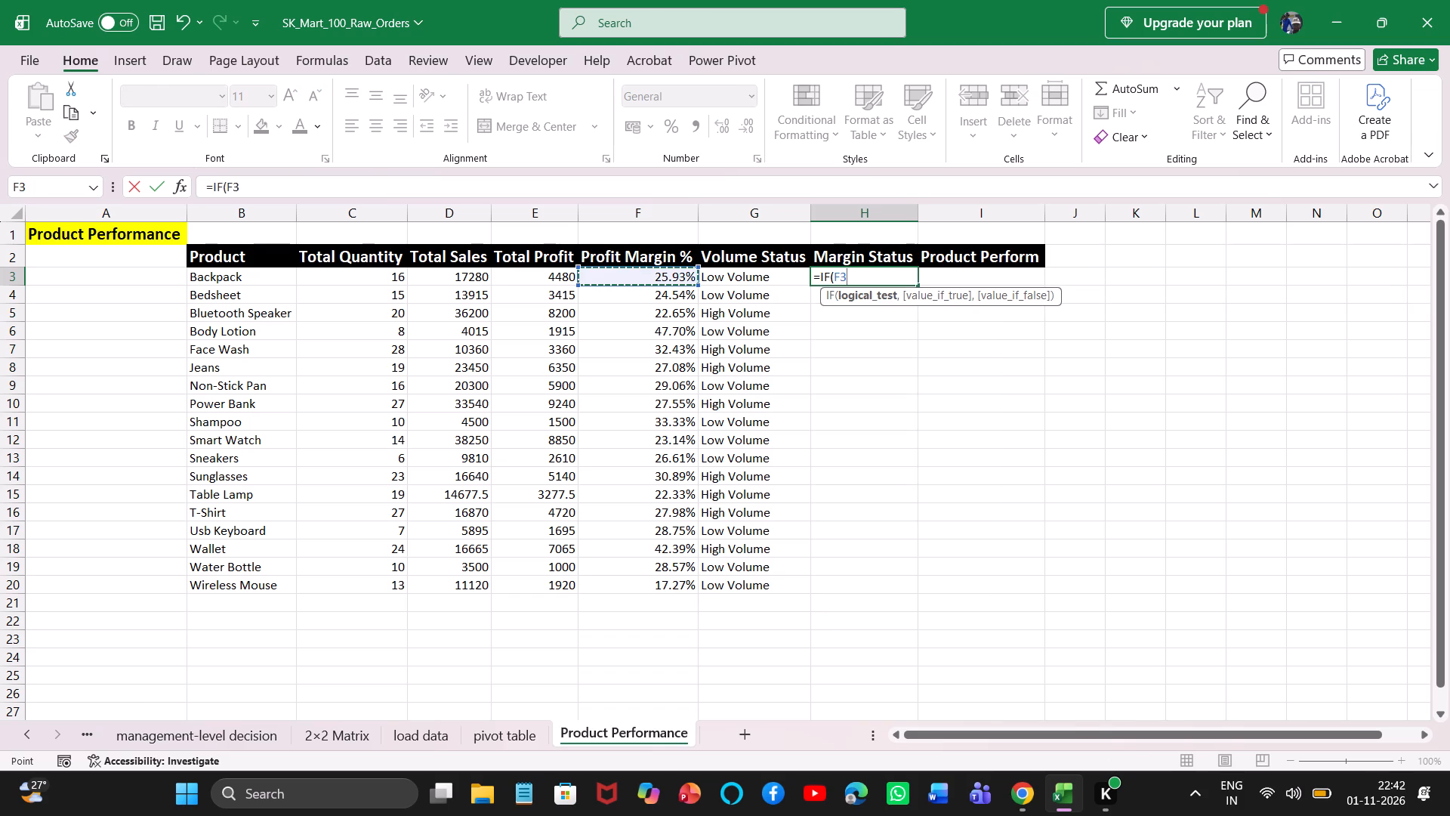
{"action": "type", "text": ">="}
{"action": "type", "text": "27"}
{"action": "type", "text": ".15"}
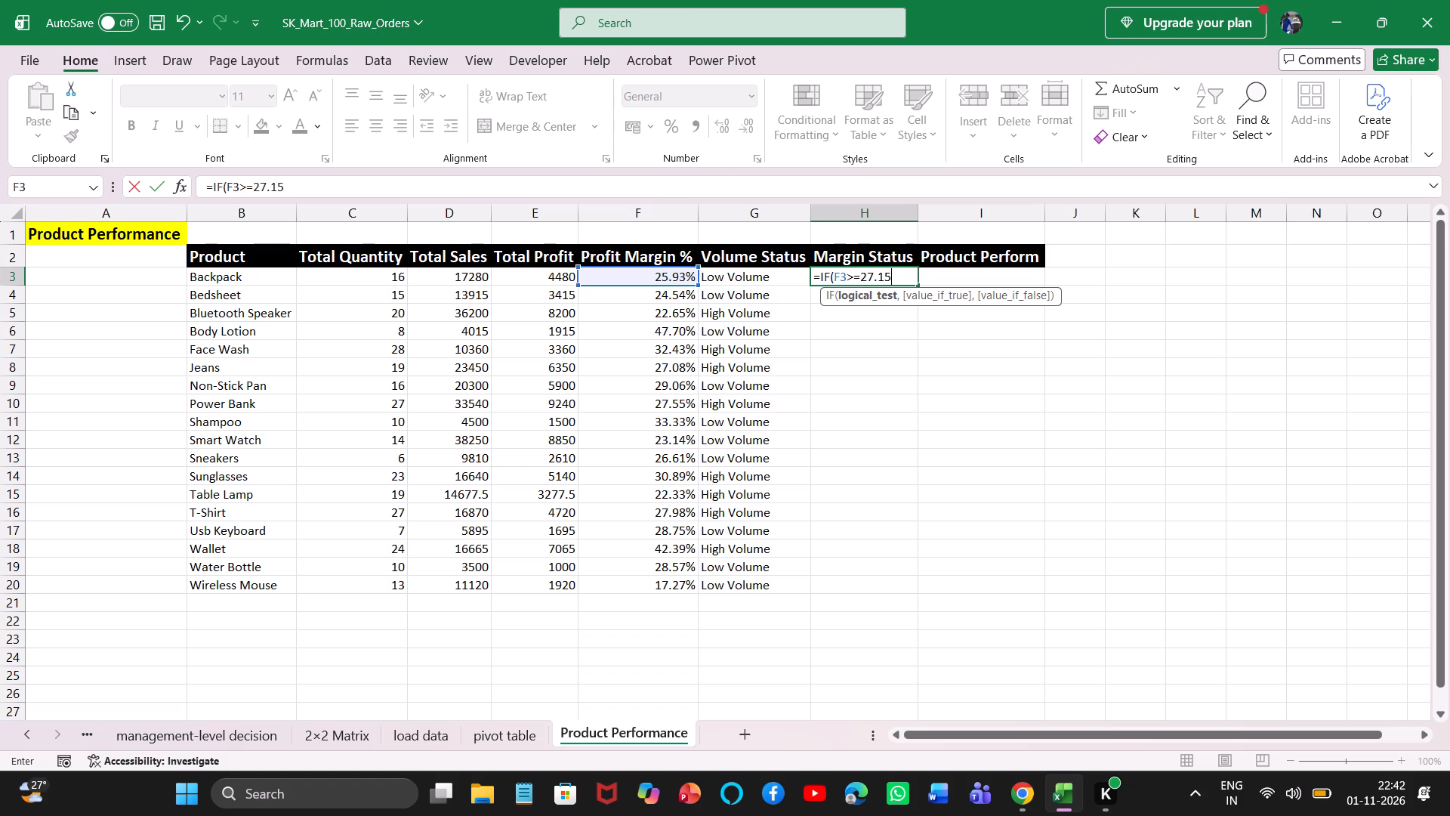
{"action": "key", "text": "shift+percent"}
{"action": "key", "text": "comma"}
{"action": "key", "text": "shift+quotedbl"}
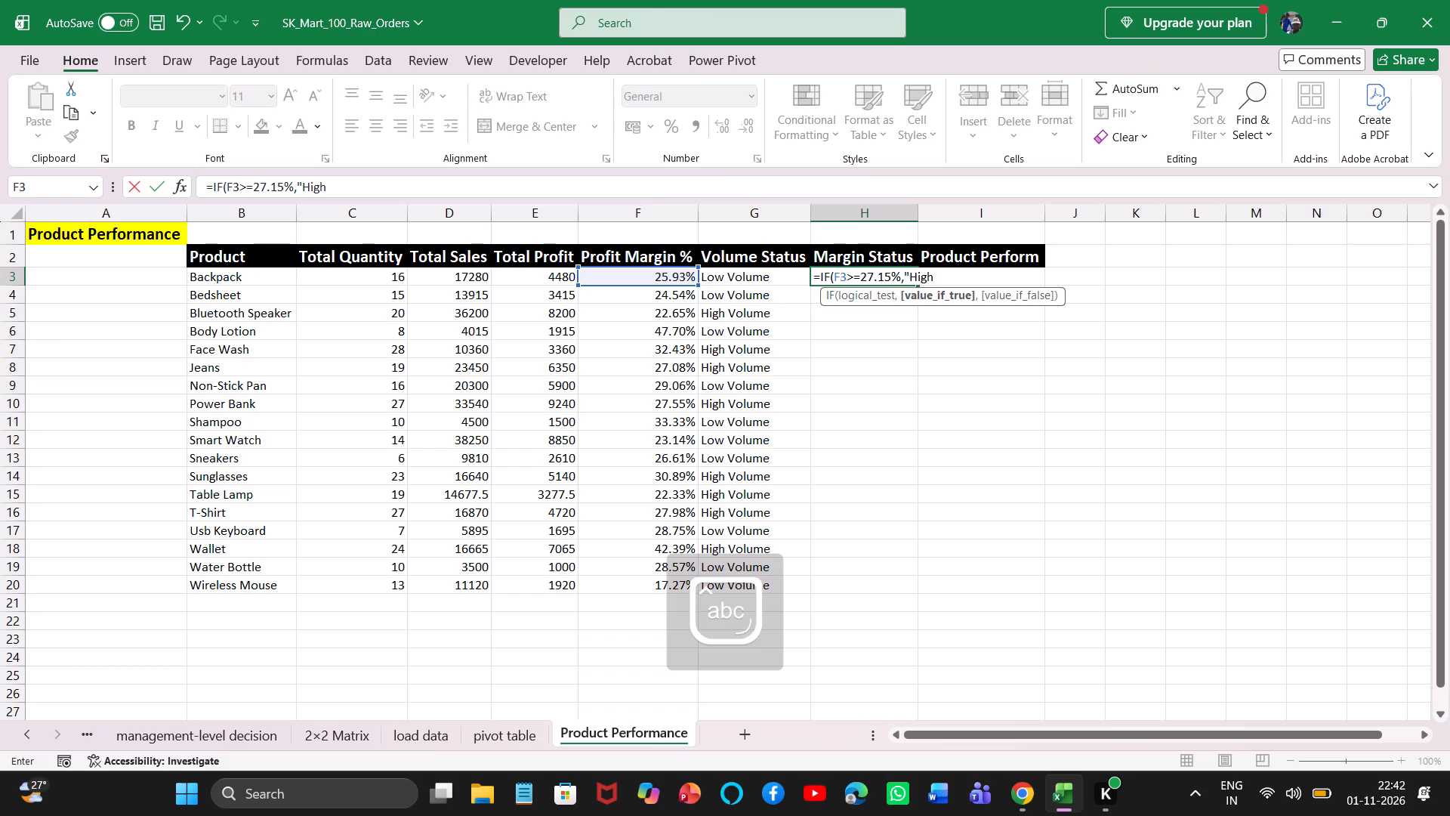
{"action": "key", "text": "BackSpace"}
{"action": "type", "text": "rgin"}
{"action": "key", "text": "shift+quotedbl"}
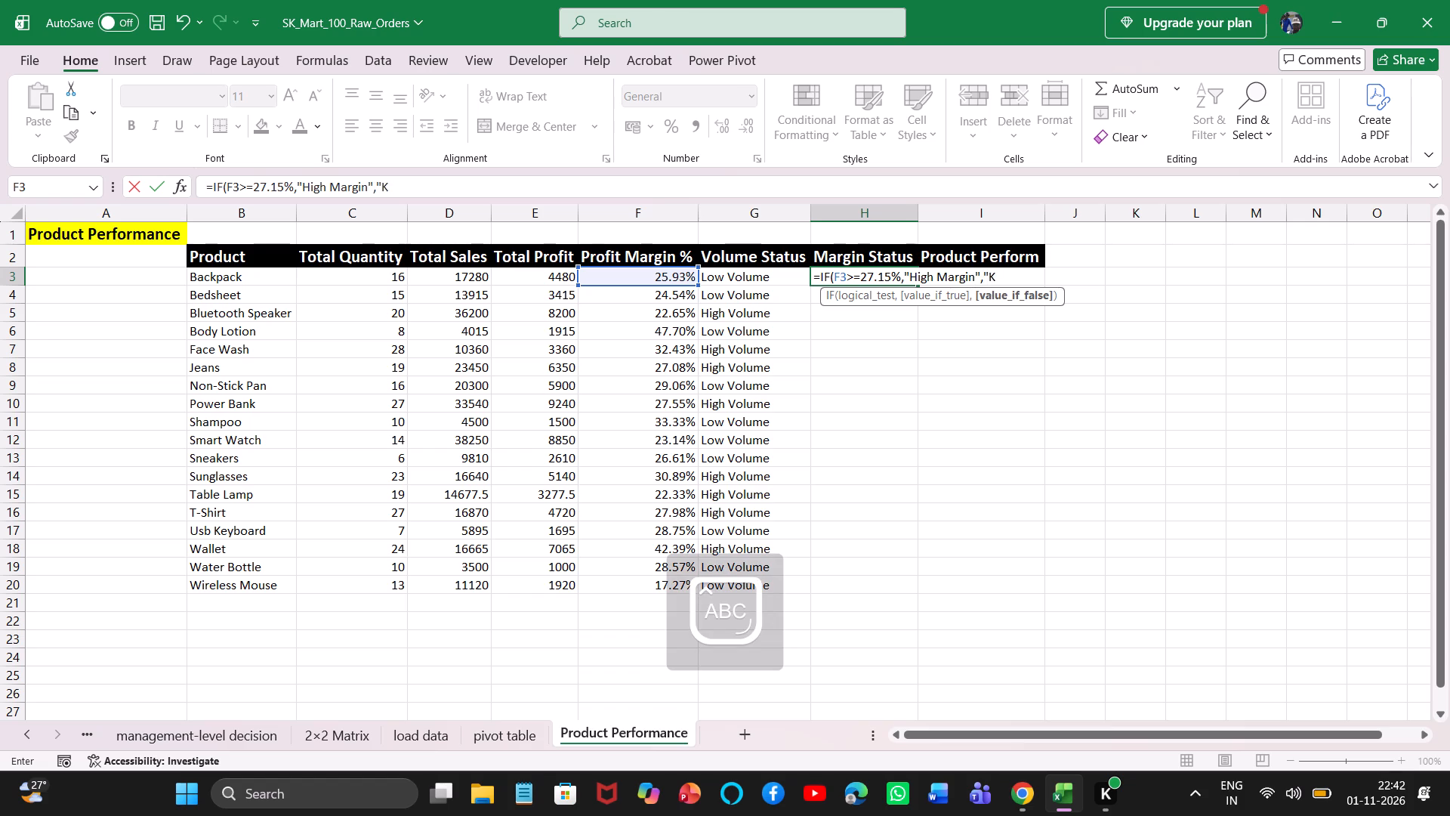
{"action": "key", "text": "BackSpace"}
{"action": "key", "text": "l"}
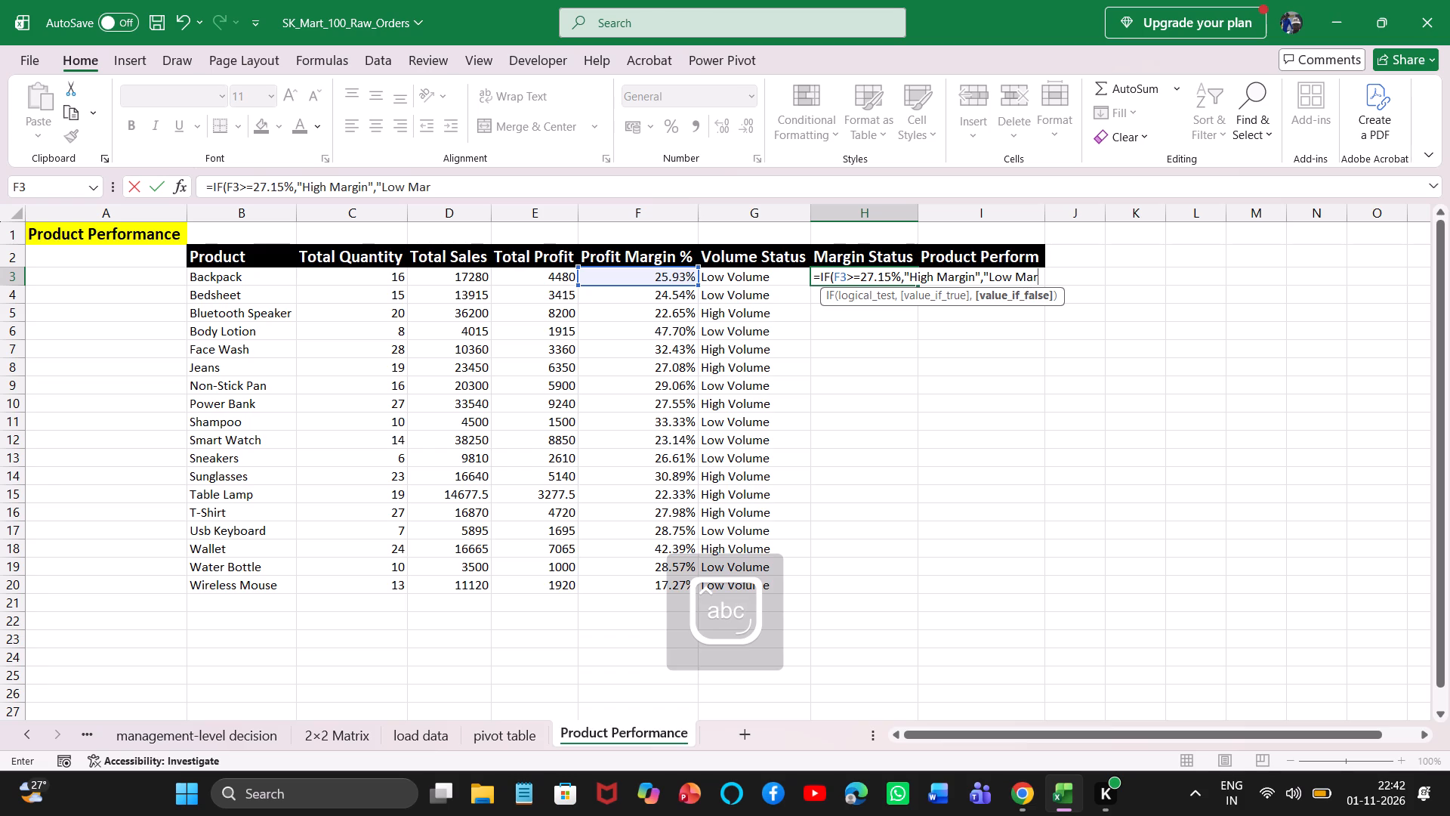
{"action": "type", "text": "gin"}
{"action": "type", "text": "\")"}
{"action": "key", "text": "Return"}
Fill the Margin Status formula from H3 down to row 20.
{"action": "left_click", "coordinate": [860, 270]}
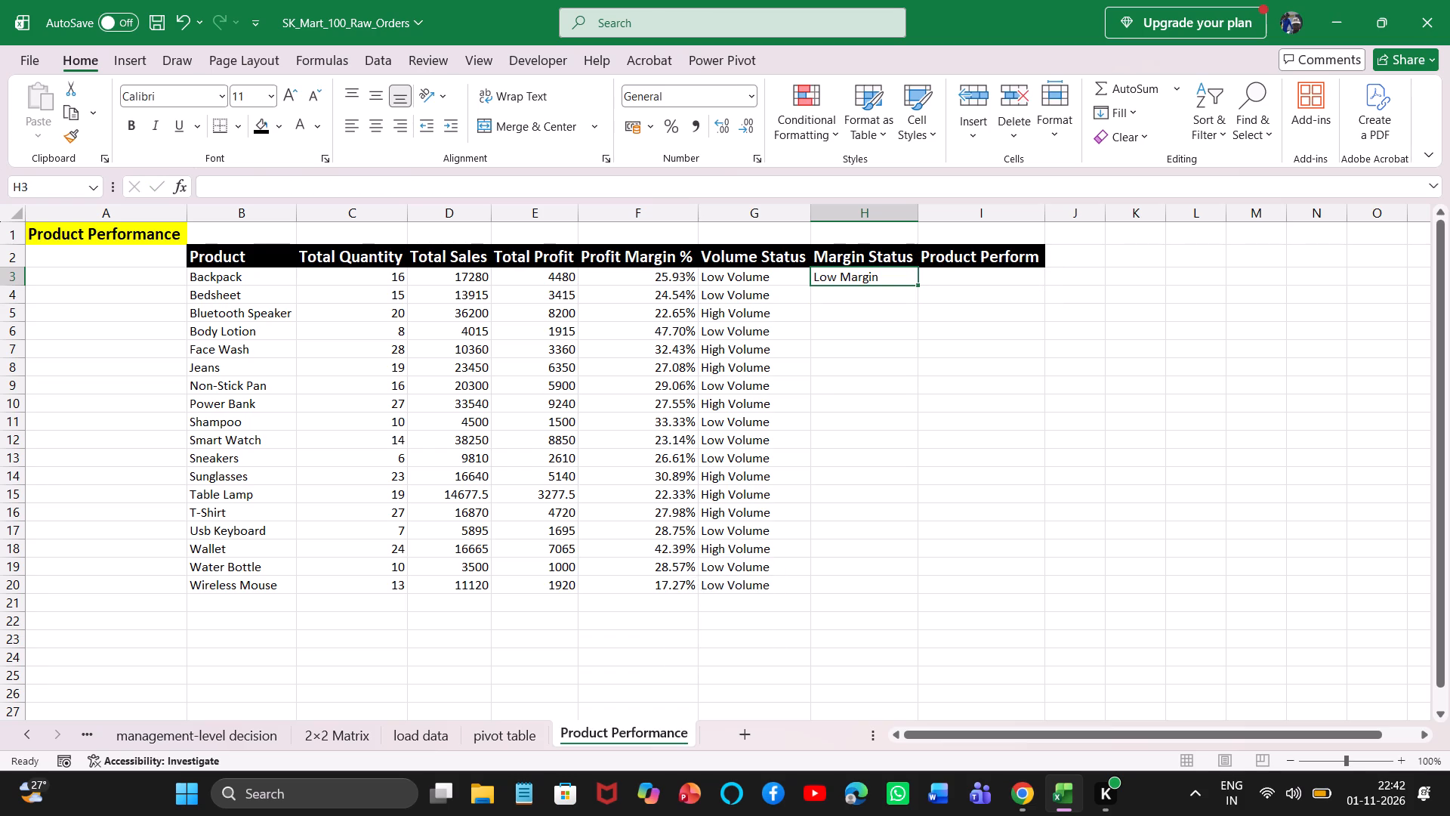
{"action": "double_click", "coordinate": [918, 283]}
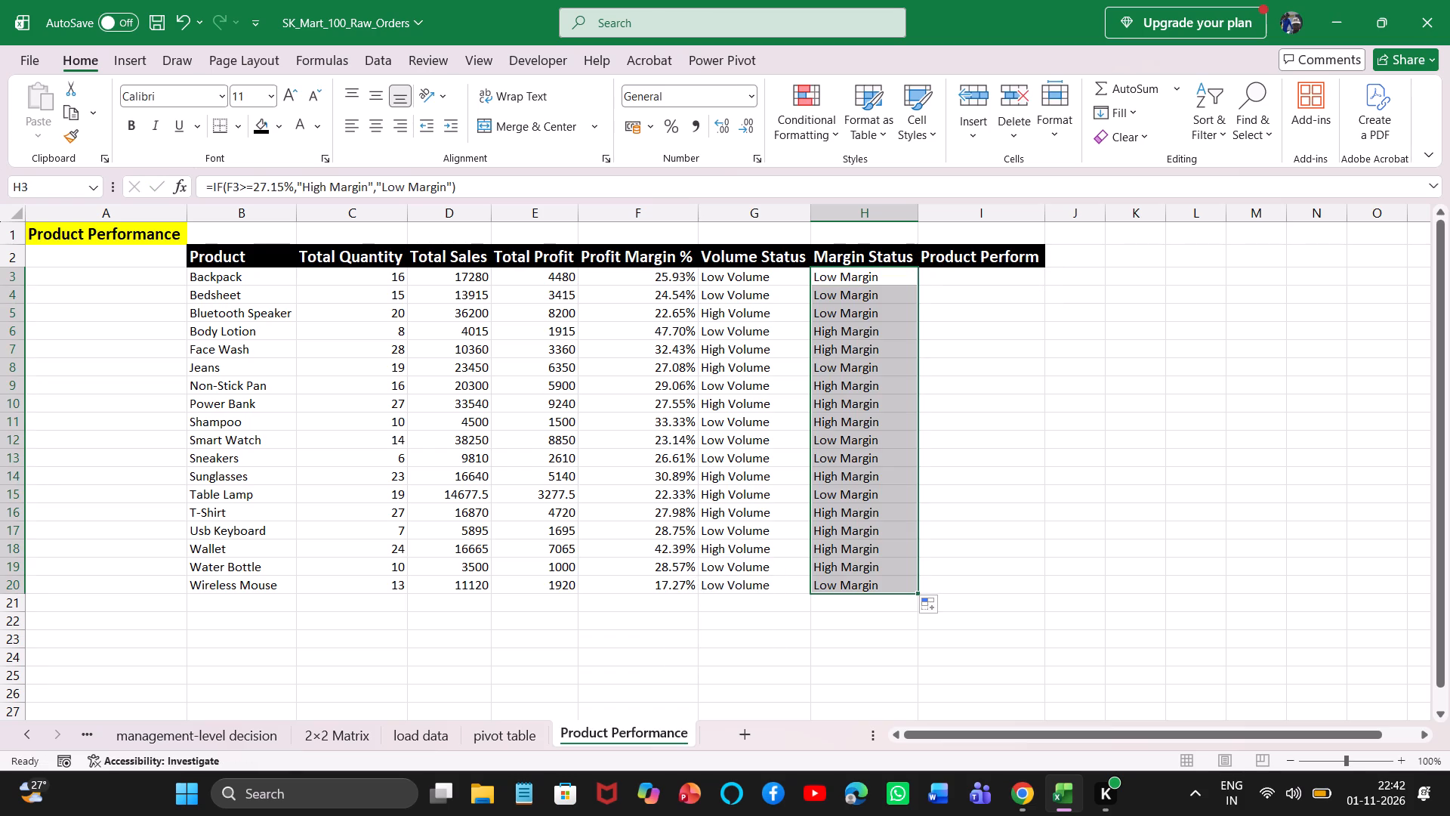
Examine the pivot table sheet's Product Performance formula for Backpack as a reference for the Product Perform column starting at I3.
{"action": "left_click", "coordinate": [941, 271]}
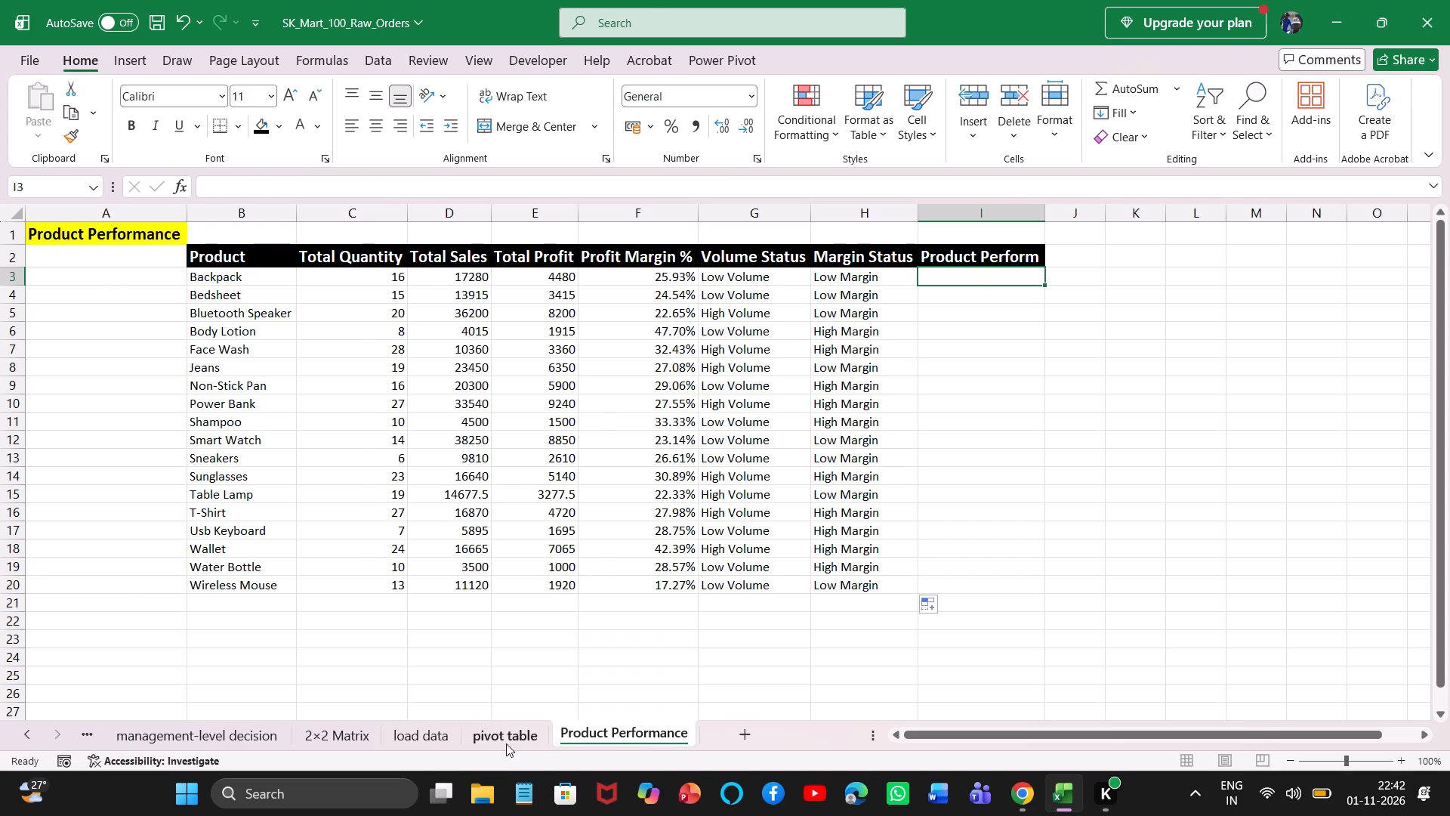
{"action": "left_click", "coordinate": [506, 743]}
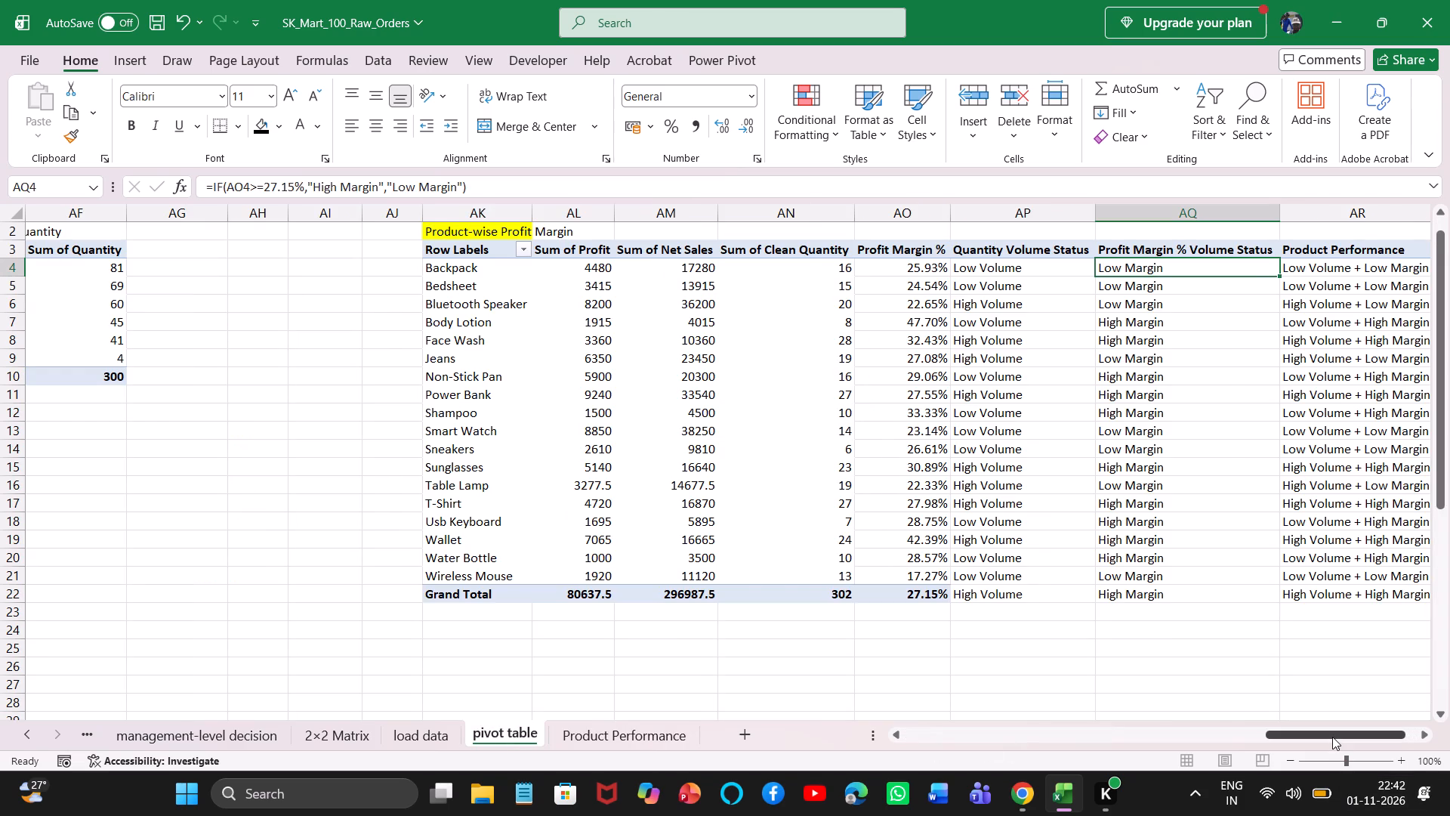
{"action": "left_click_drag", "start_coordinate": [1332, 737], "coordinate": [1380, 728]}
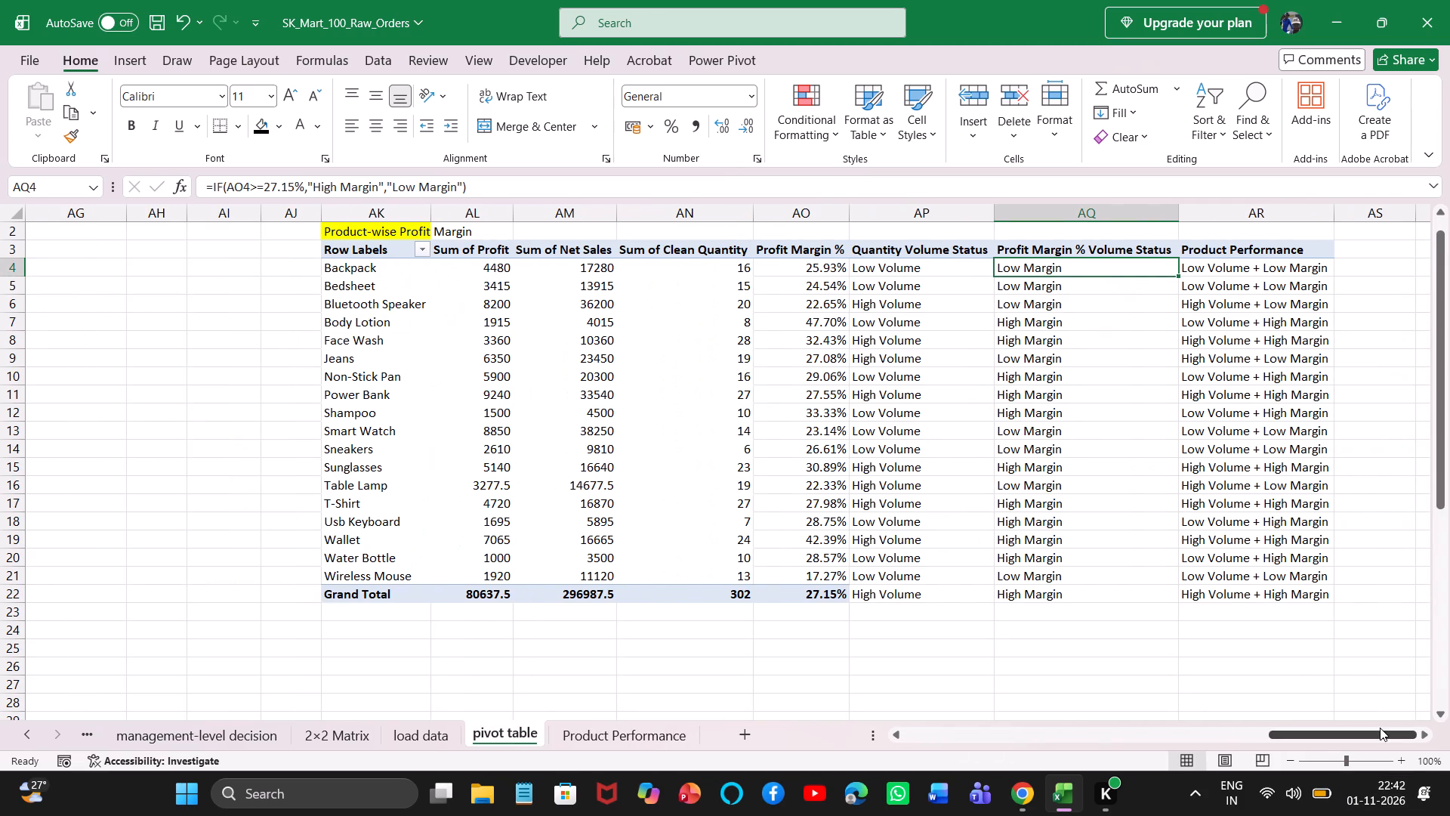
{"action": "left_click", "coordinate": [1310, 264]}
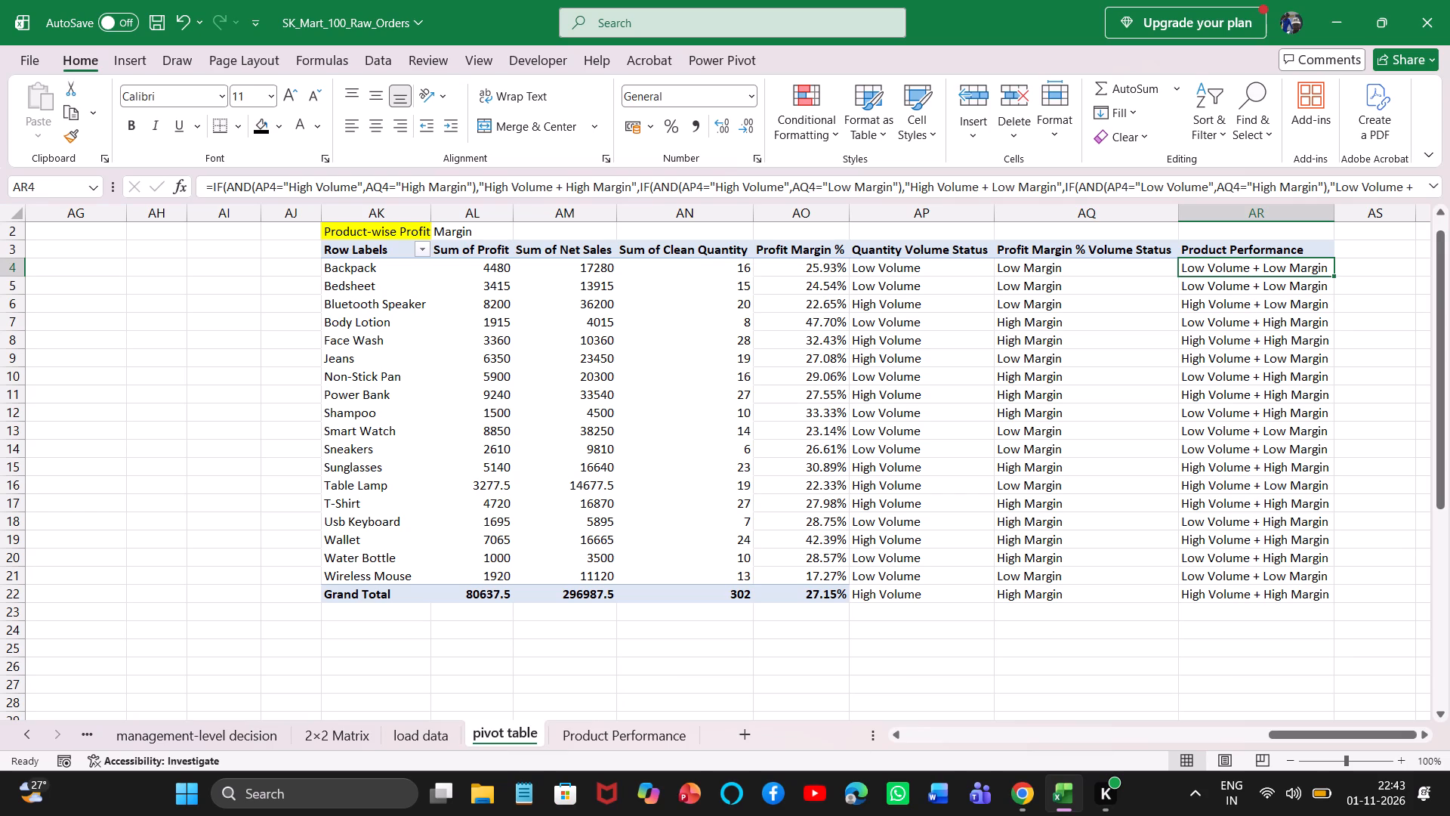
Begin the Product Perform formula in I3 of the Product Performance sheet with the condition =IF(AND(G3="Low Volume",H3="Low Margin").
{"action": "left_click", "coordinate": [585, 734]}
{"action": "type", "text": "=if"}
{"action": "key", "text": "Tab"}
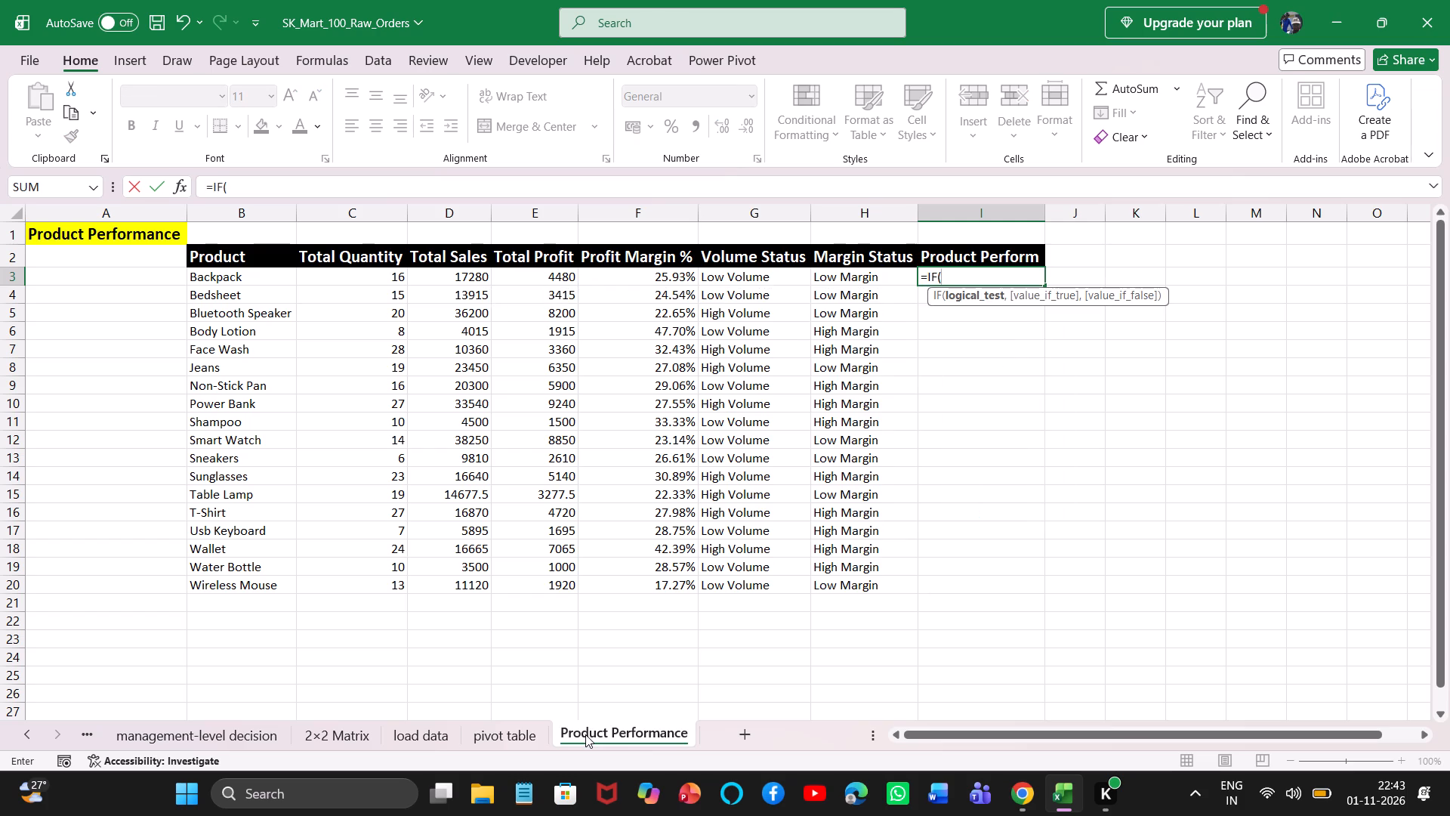
{"action": "type", "text": "and"}
{"action": "key", "text": "Tab"}
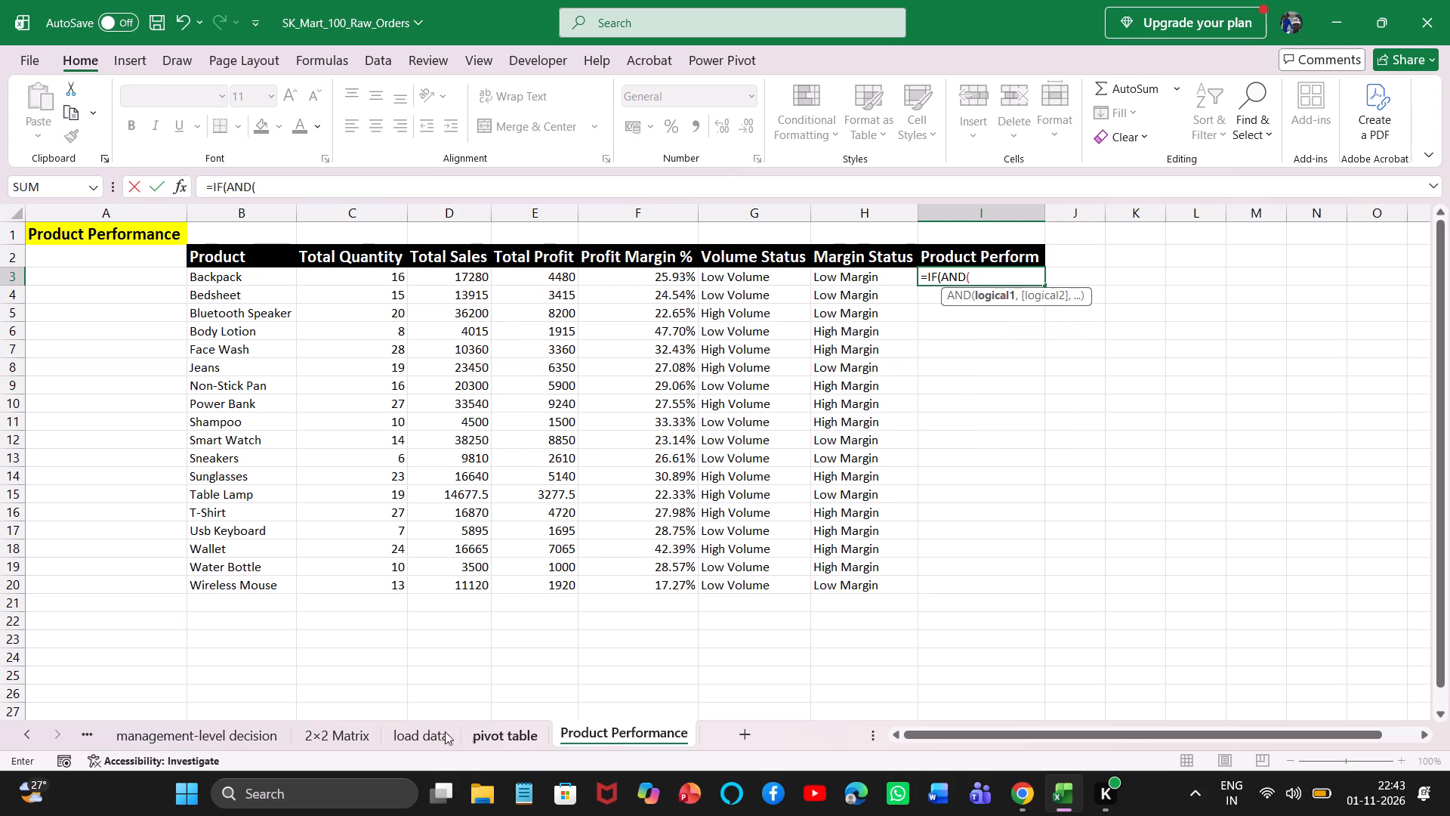
{"action": "left_click", "coordinate": [728, 280]}
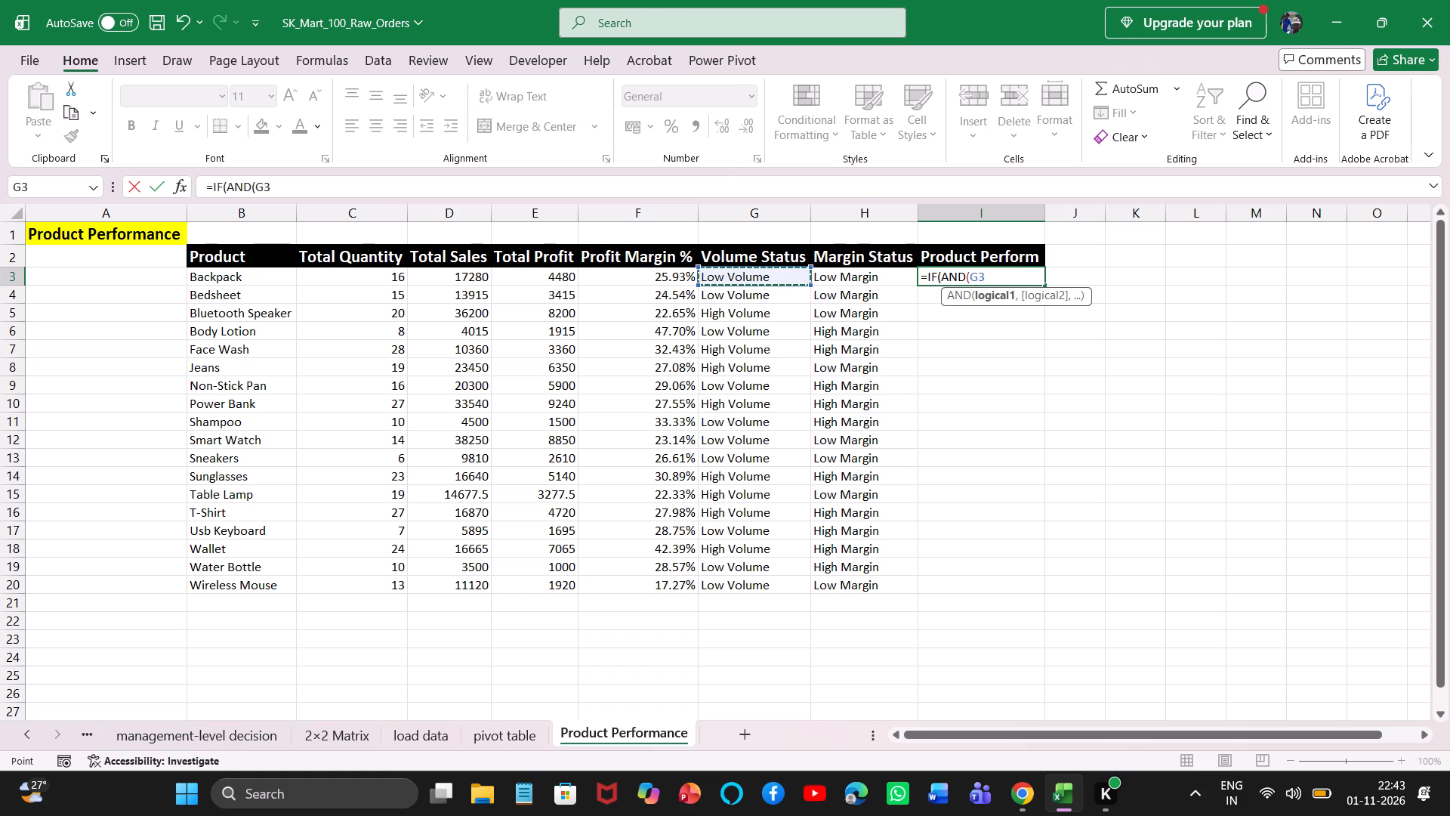
{"action": "key", "text": "equal"}
{"action": "key", "text": "shift+quotedbl"}
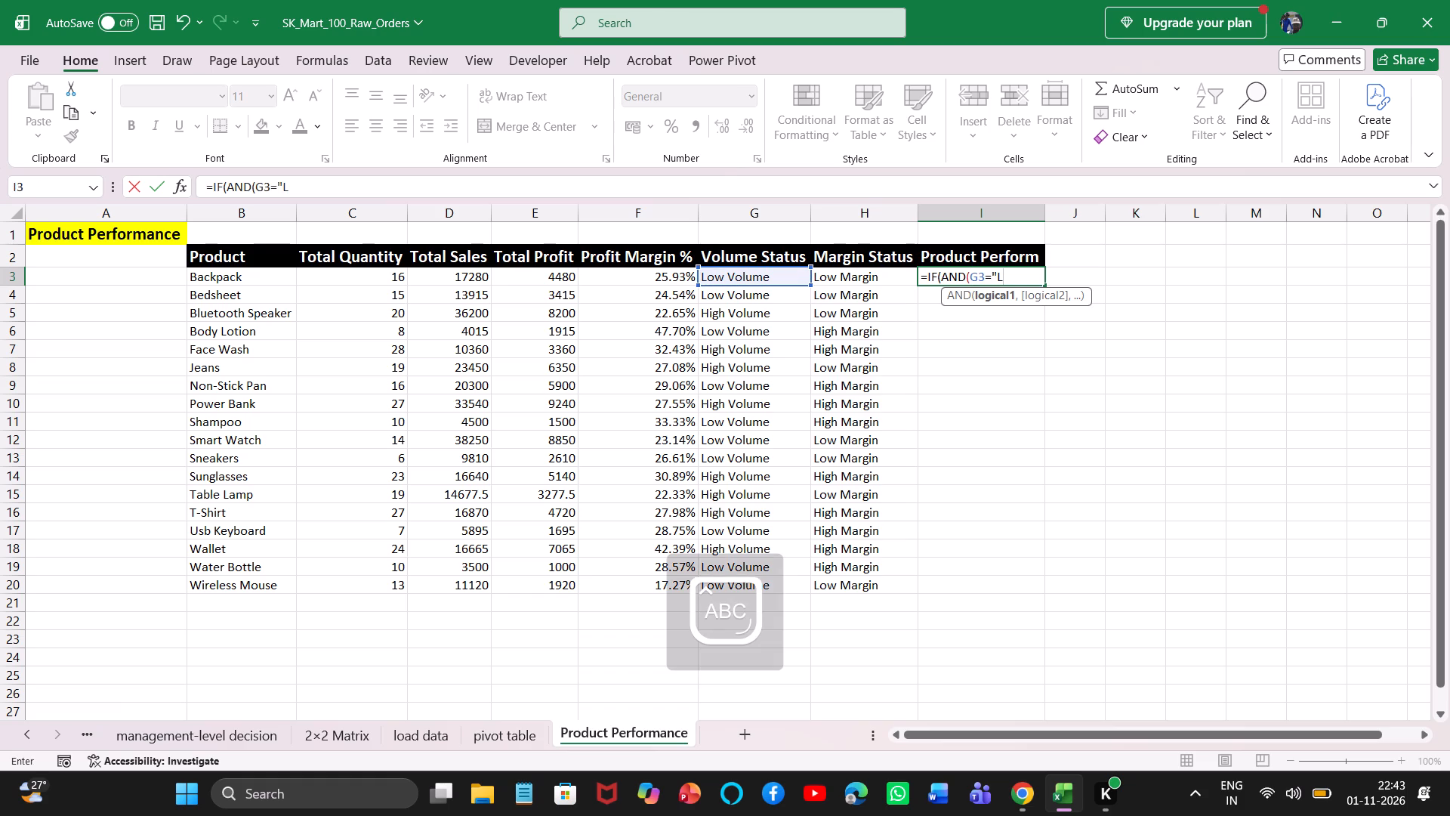
{"action": "type", "text": "w"}
{"action": "key", "text": "space"}
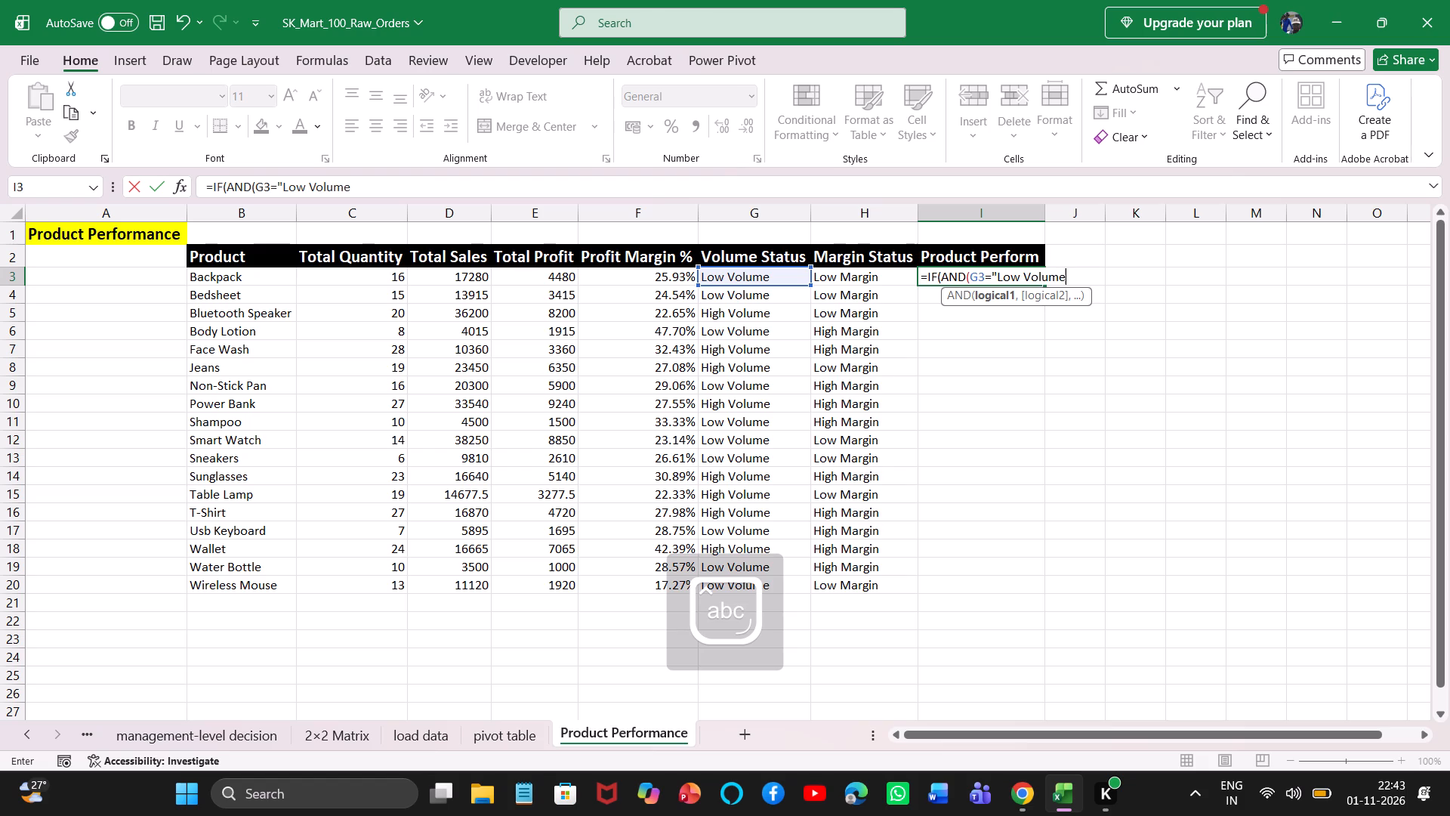
{"action": "key", "text": "shift+quotedbl"}
{"action": "key", "text": "comma"}
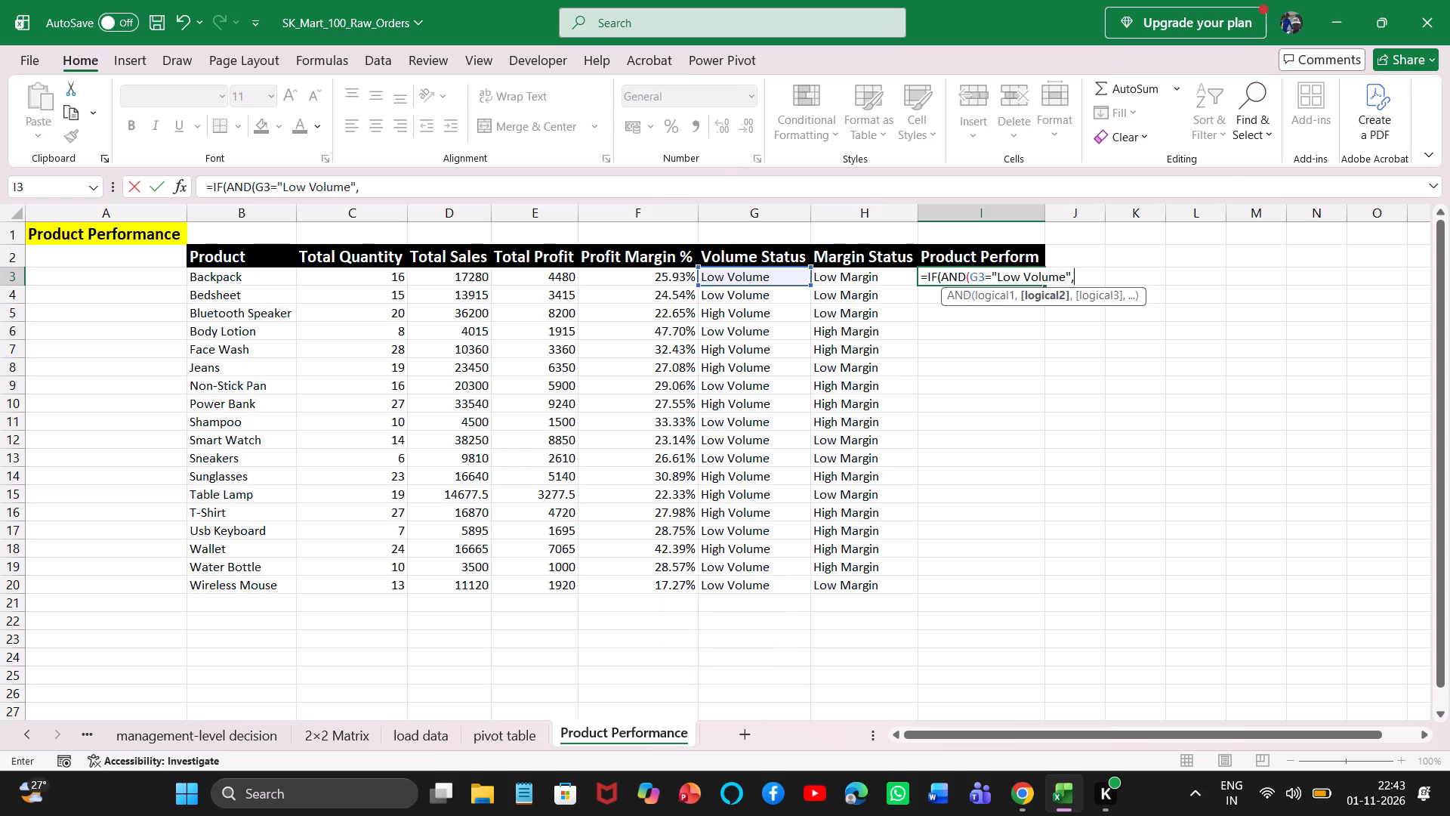
{"action": "left_click", "coordinate": [863, 277]}
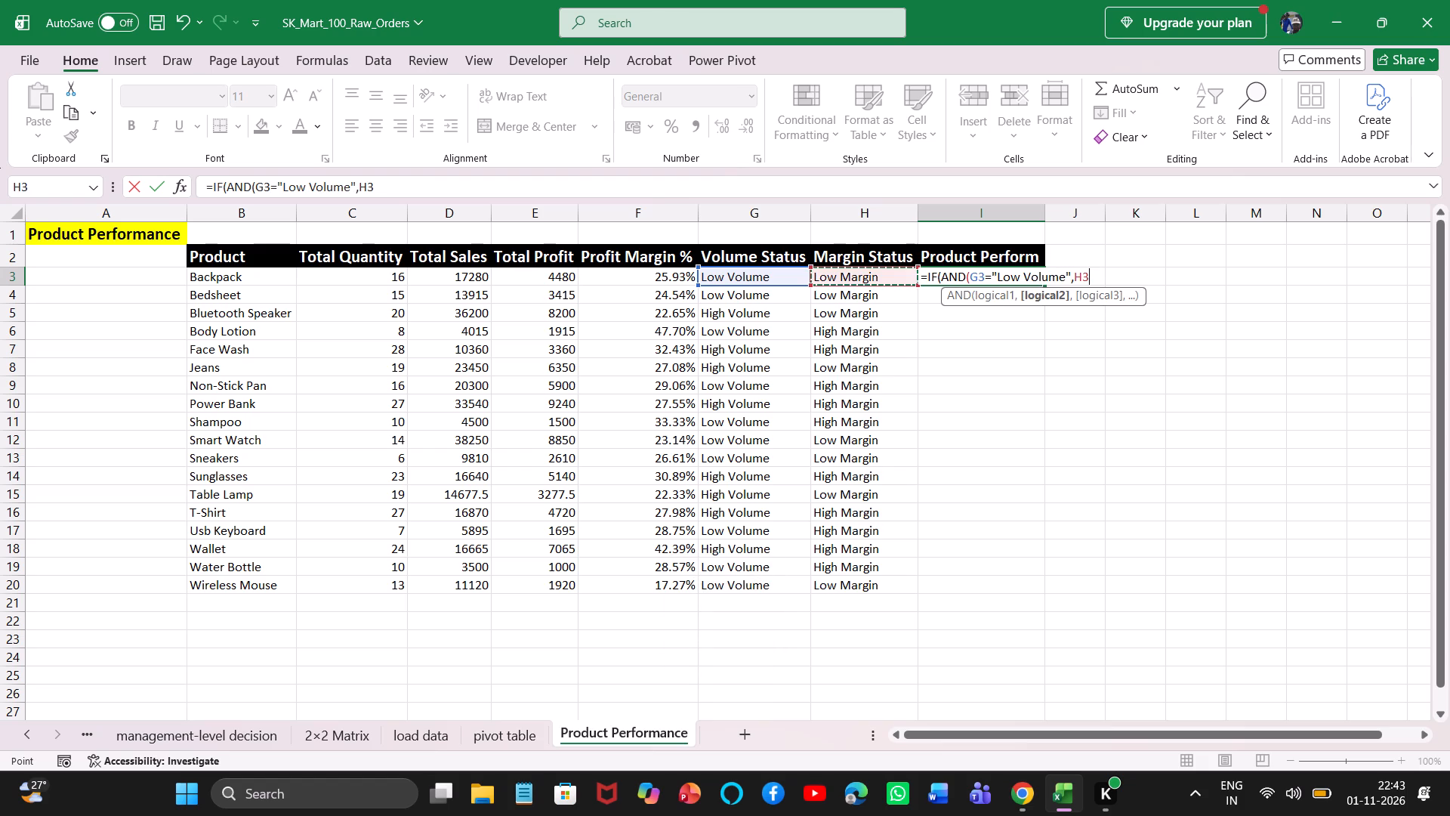
{"action": "key", "text": "equal"}
{"action": "key", "text": "shift+quotedbl"}
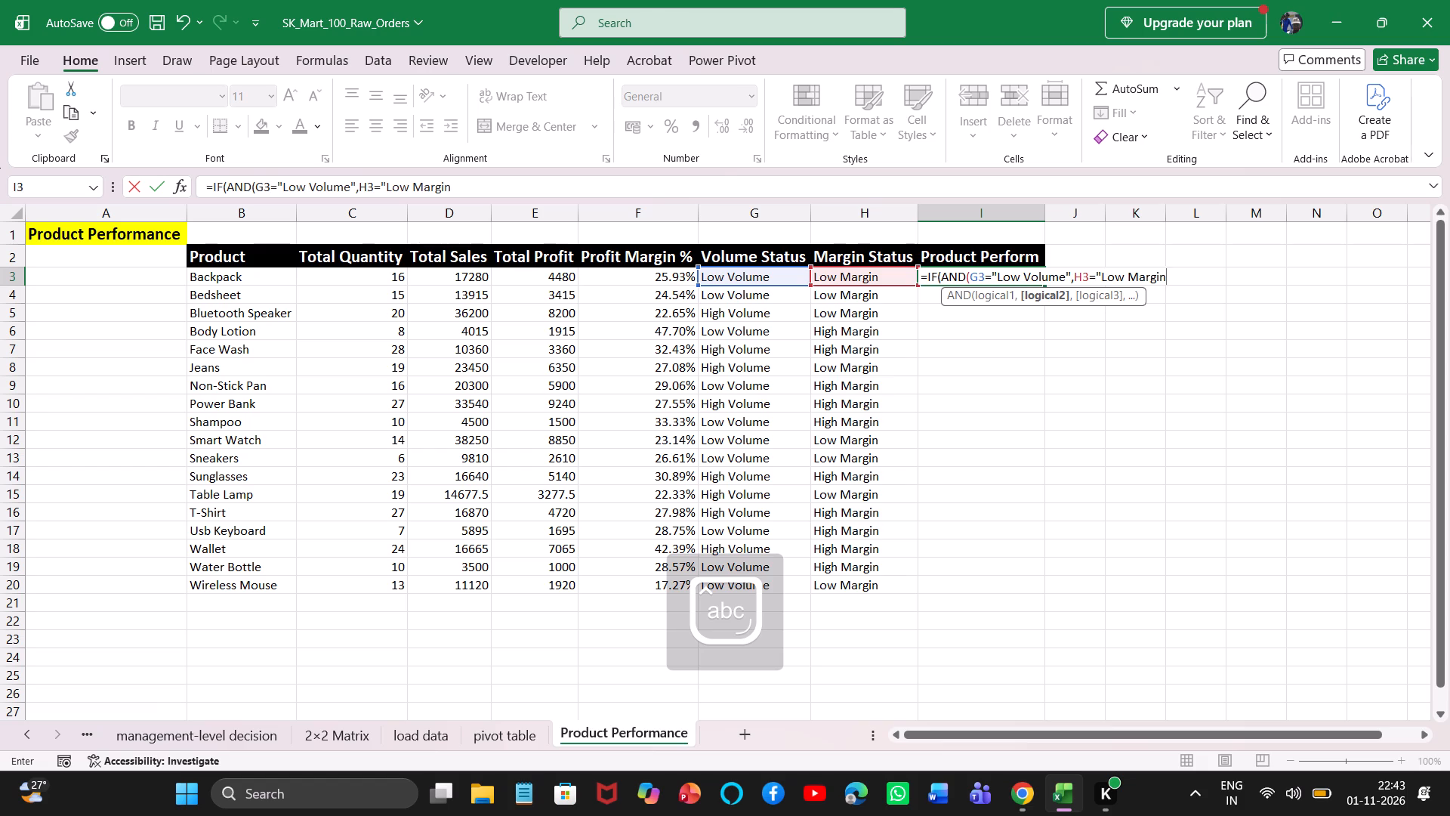
{"action": "key", "text": "shift+quotedbl"}
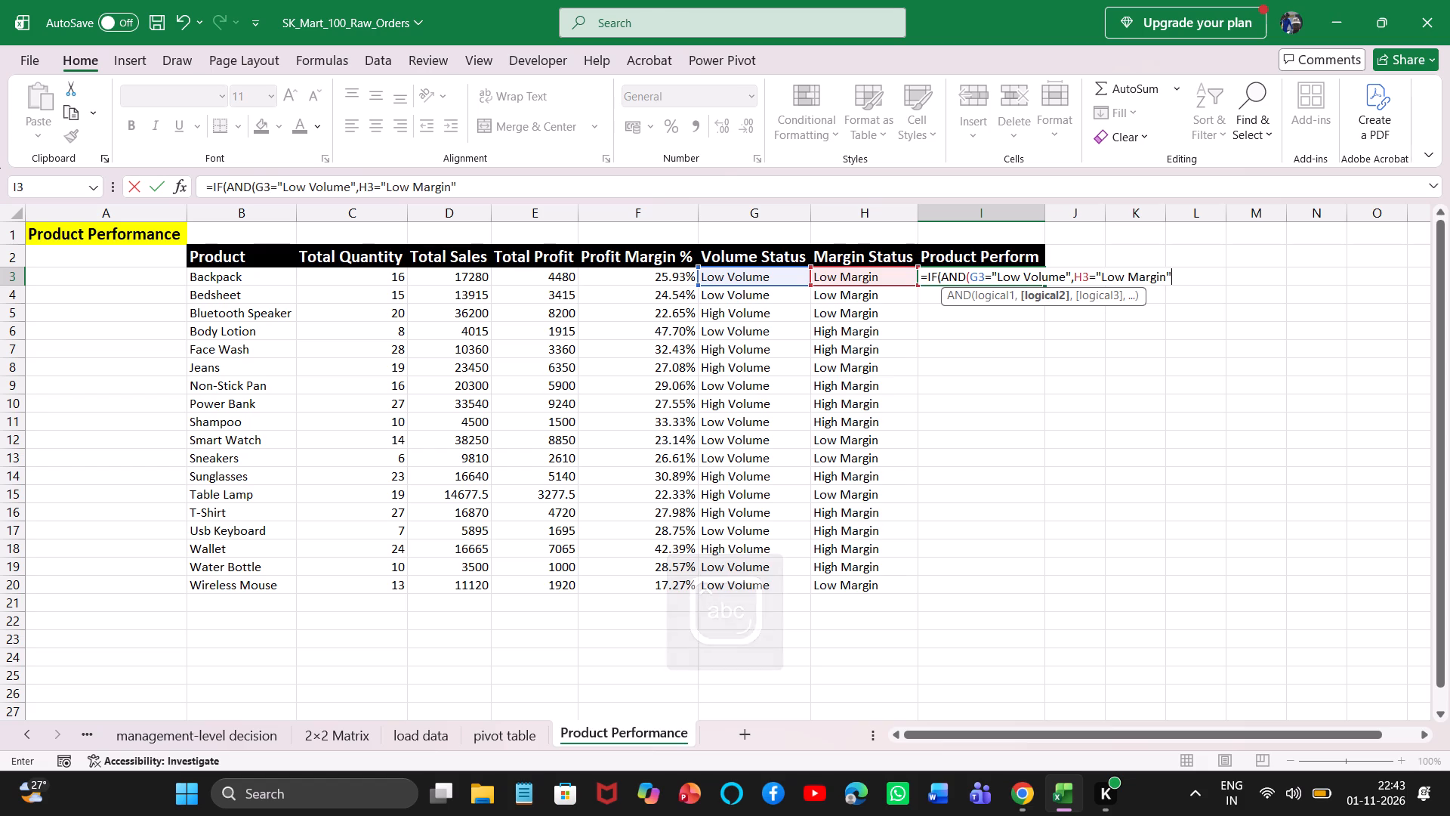
{"action": "key", "text": "shift+parenright"}
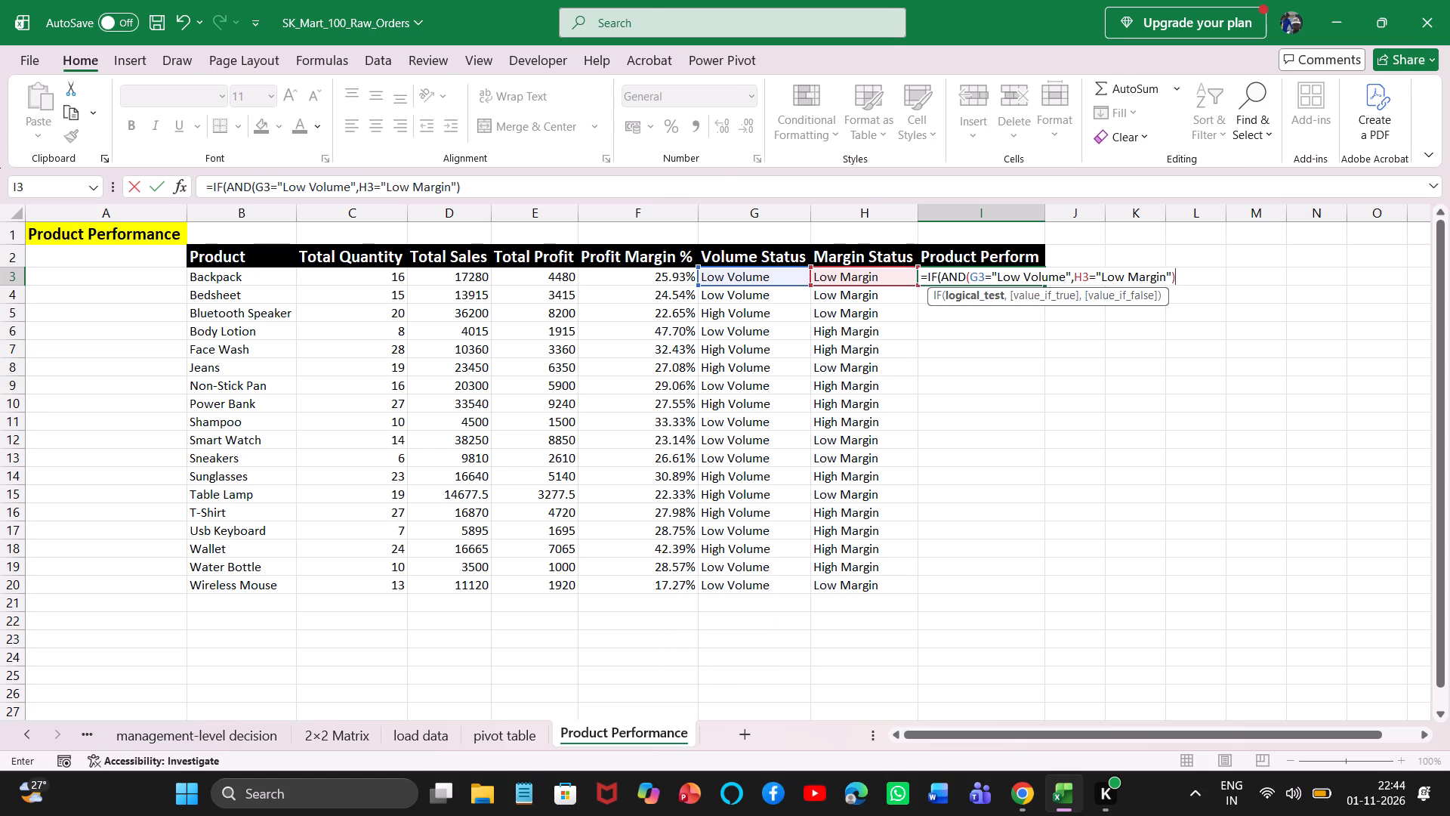
Complete the I3 formula with "Low Volume+Low Margin" as the true result and an empty false result, and enter it.
{"action": "key", "text": "comma"}
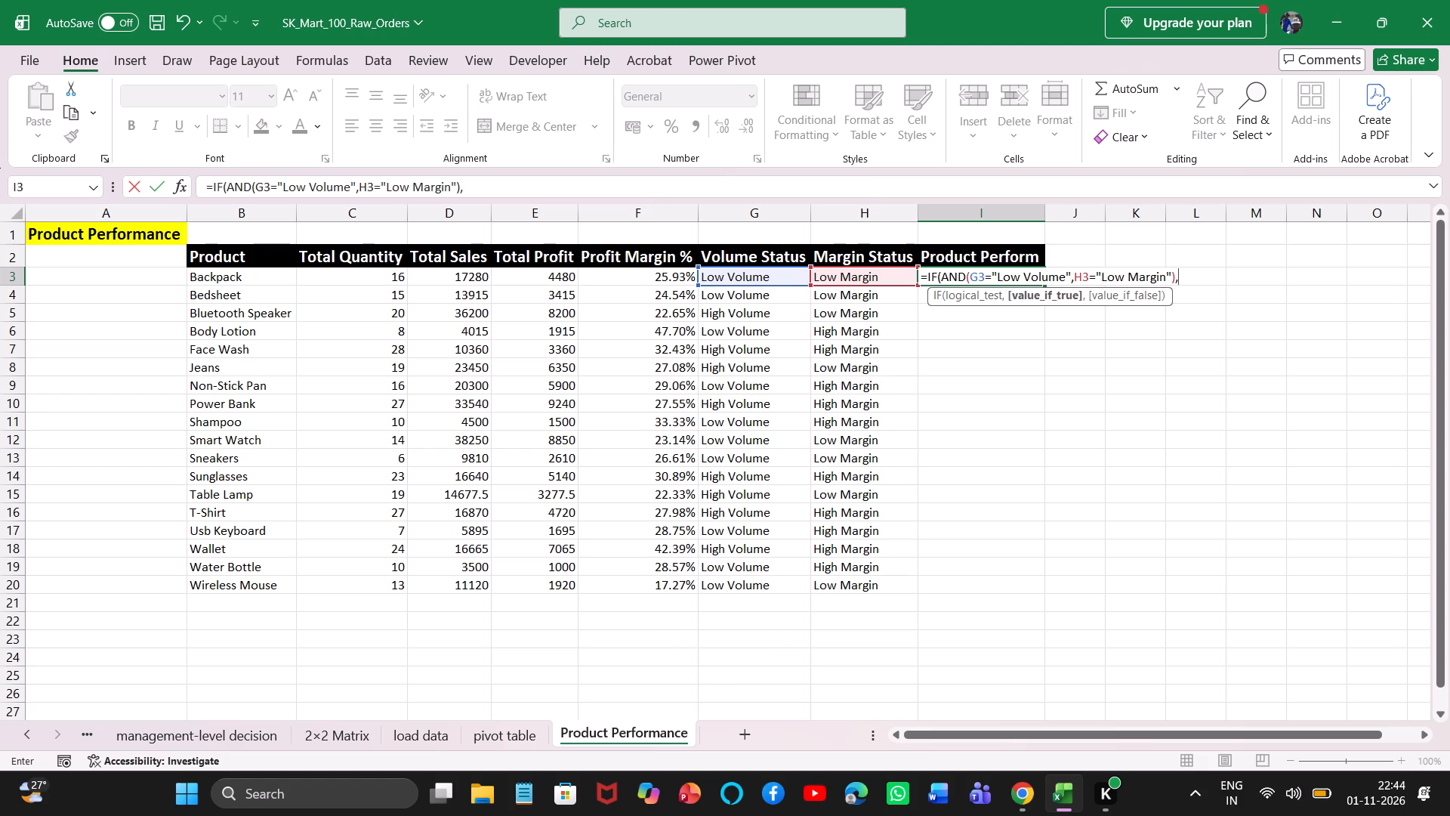
{"action": "key", "text": "shift+quotedbl"}
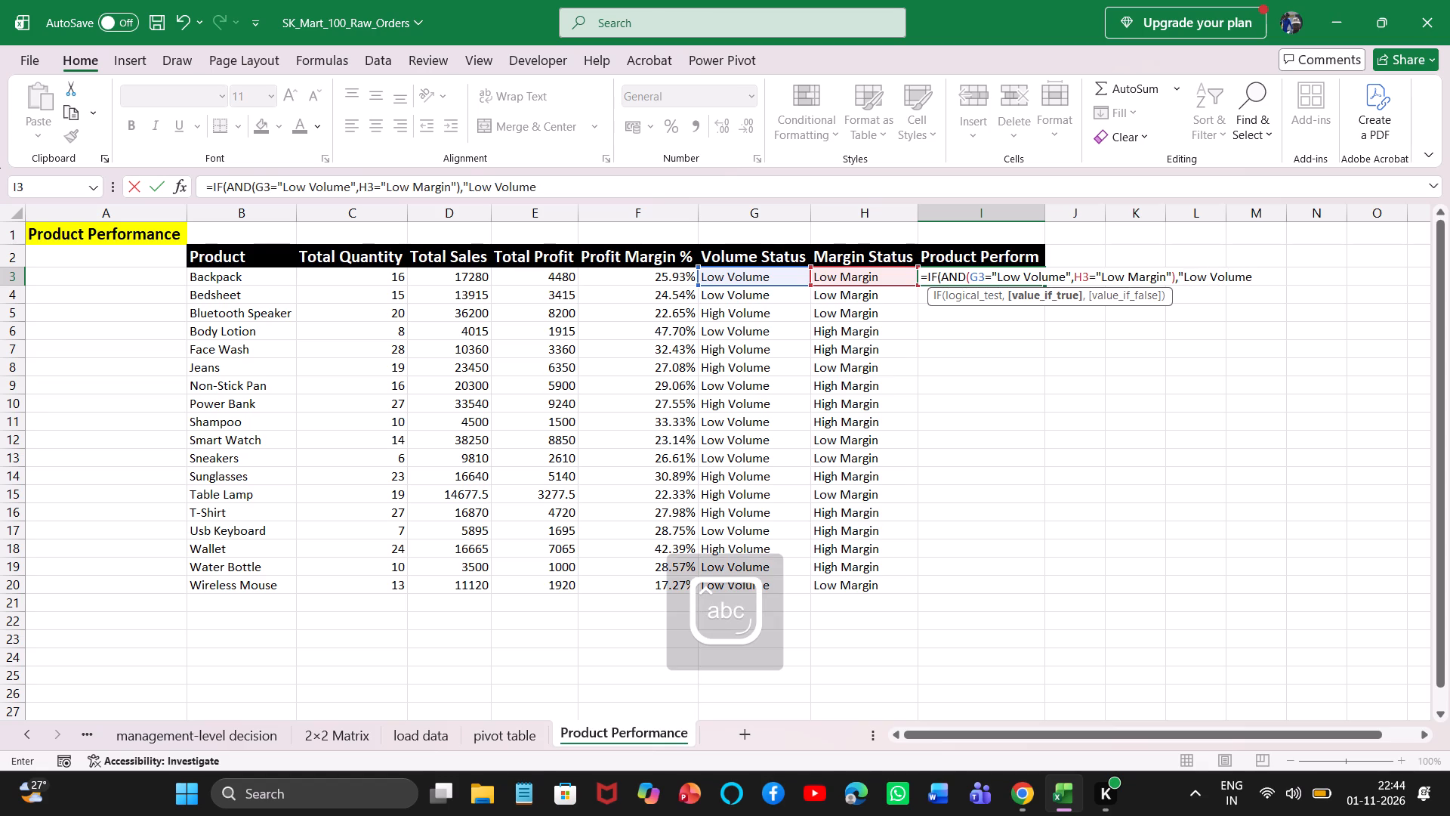
{"action": "key", "text": "plus"}
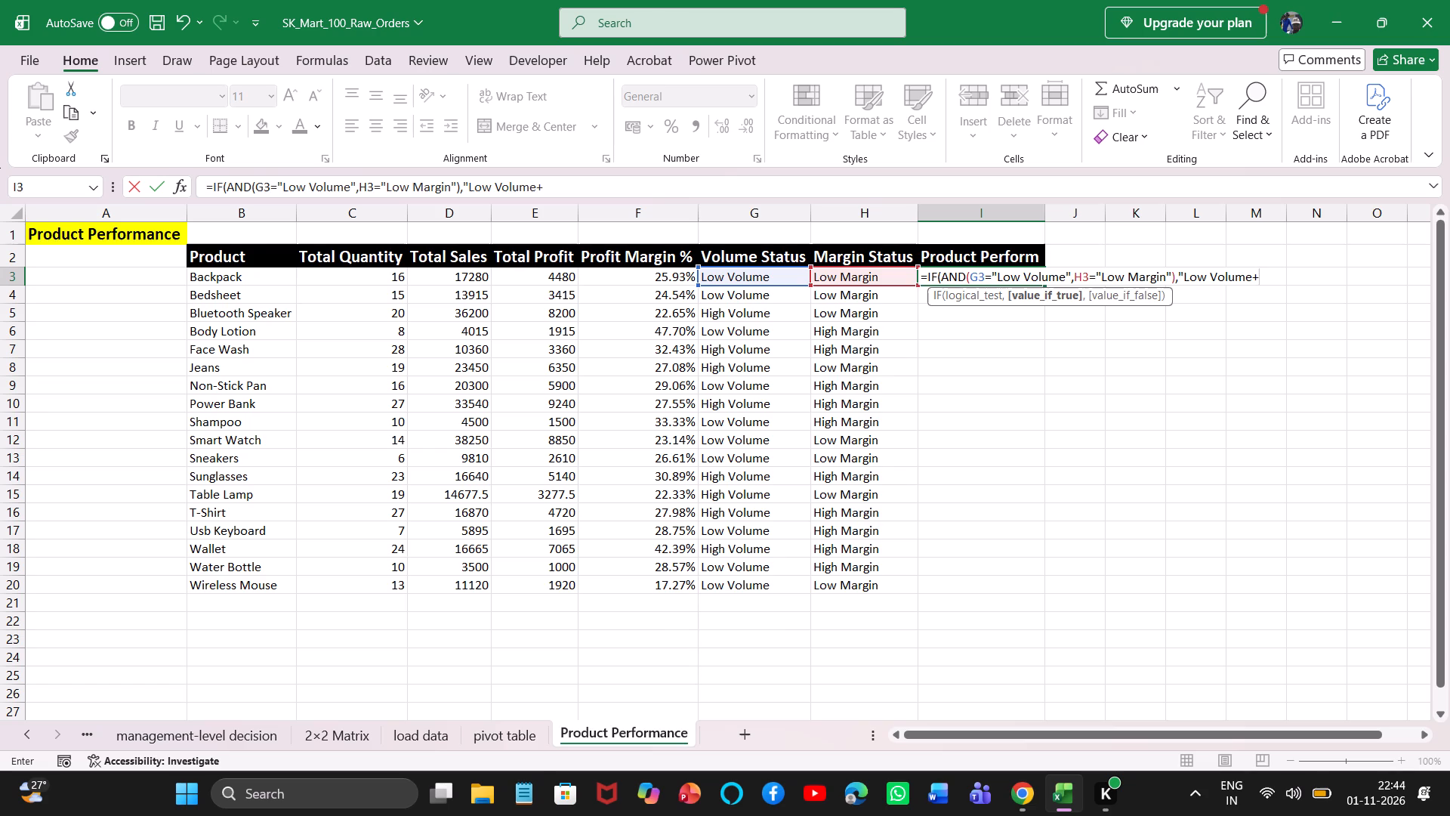
{"action": "key", "text": "shift+quotedbl"}
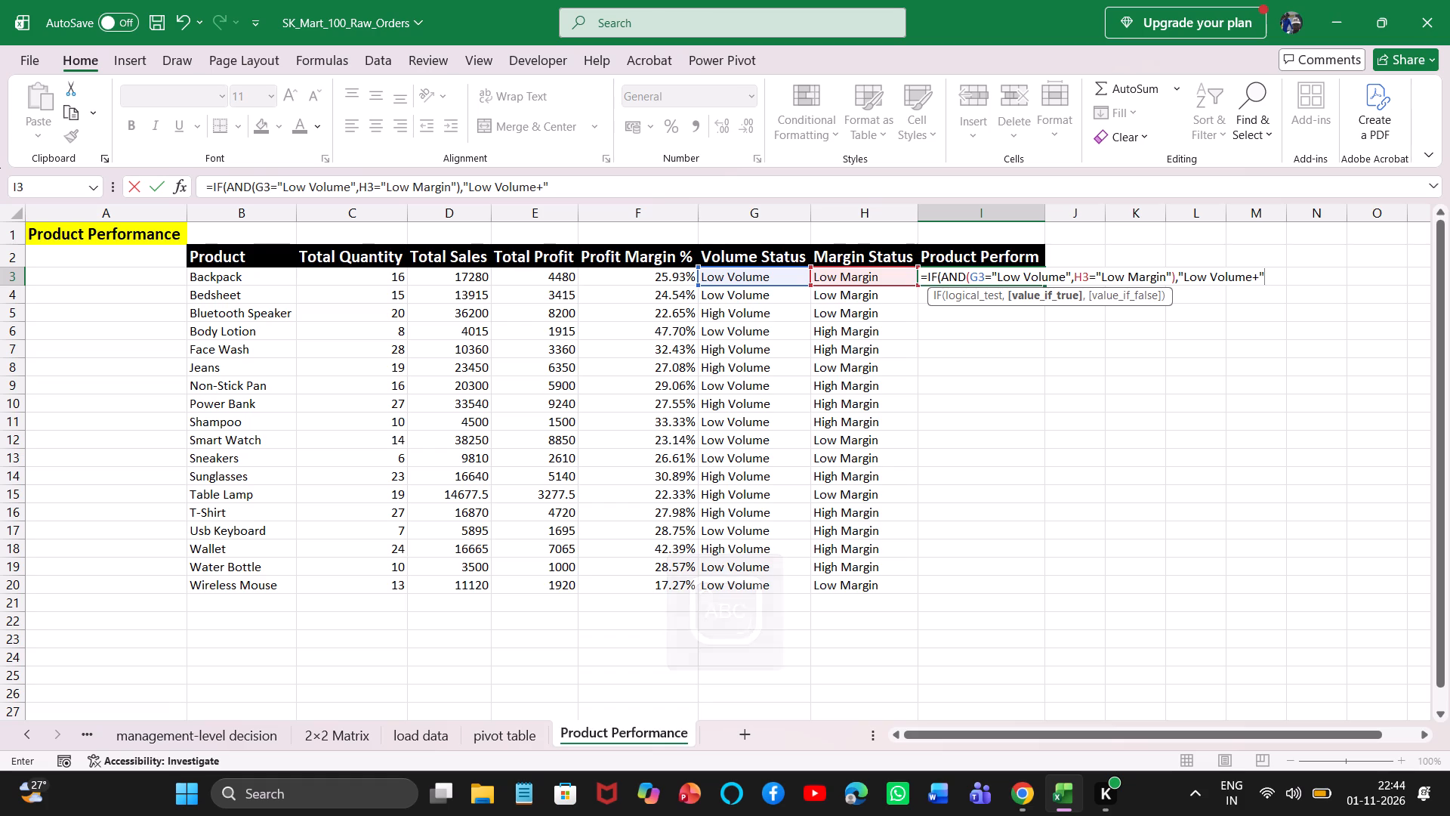
{"action": "key", "text": "l"}
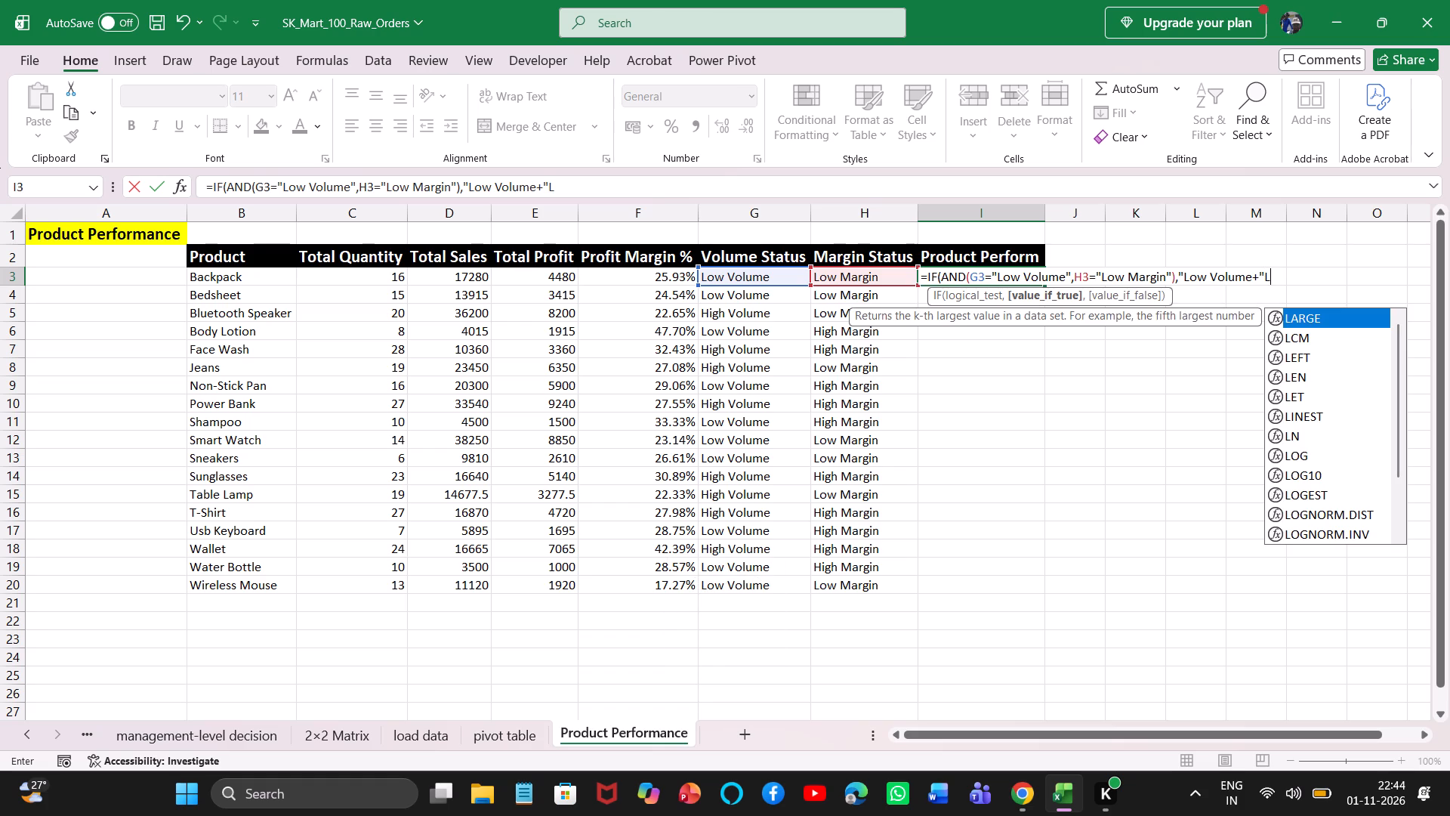
{"action": "key", "text": "BackSpace"}
{"action": "key", "text": "BackSpace"}
{"action": "key", "text": "BackSpace"}
{"action": "key", "text": "plus"}
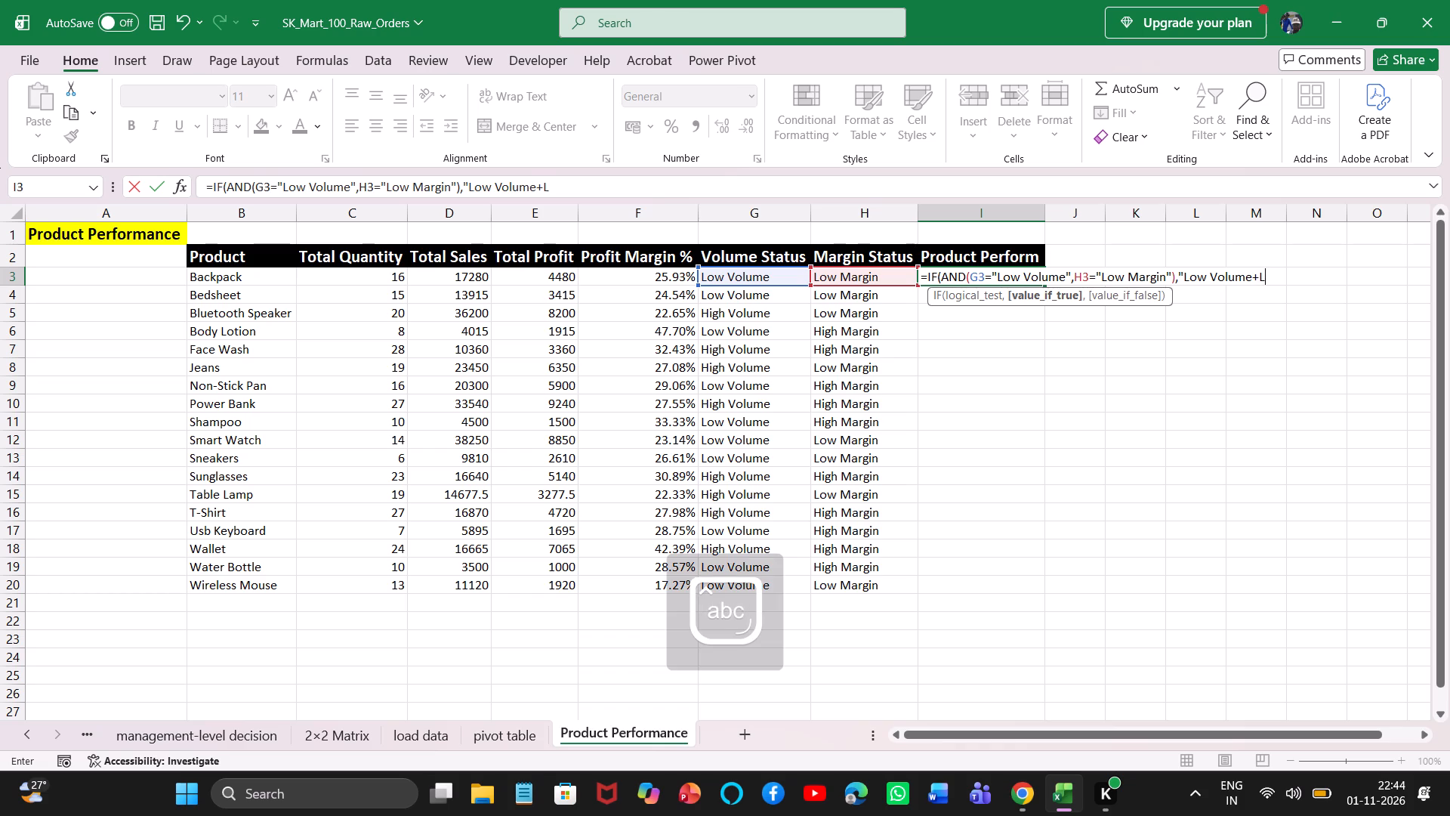
{"action": "key", "text": "space"}
{"action": "key", "text": "BackSpace"}
{"action": "key", "text": "shift+quotedbl"}
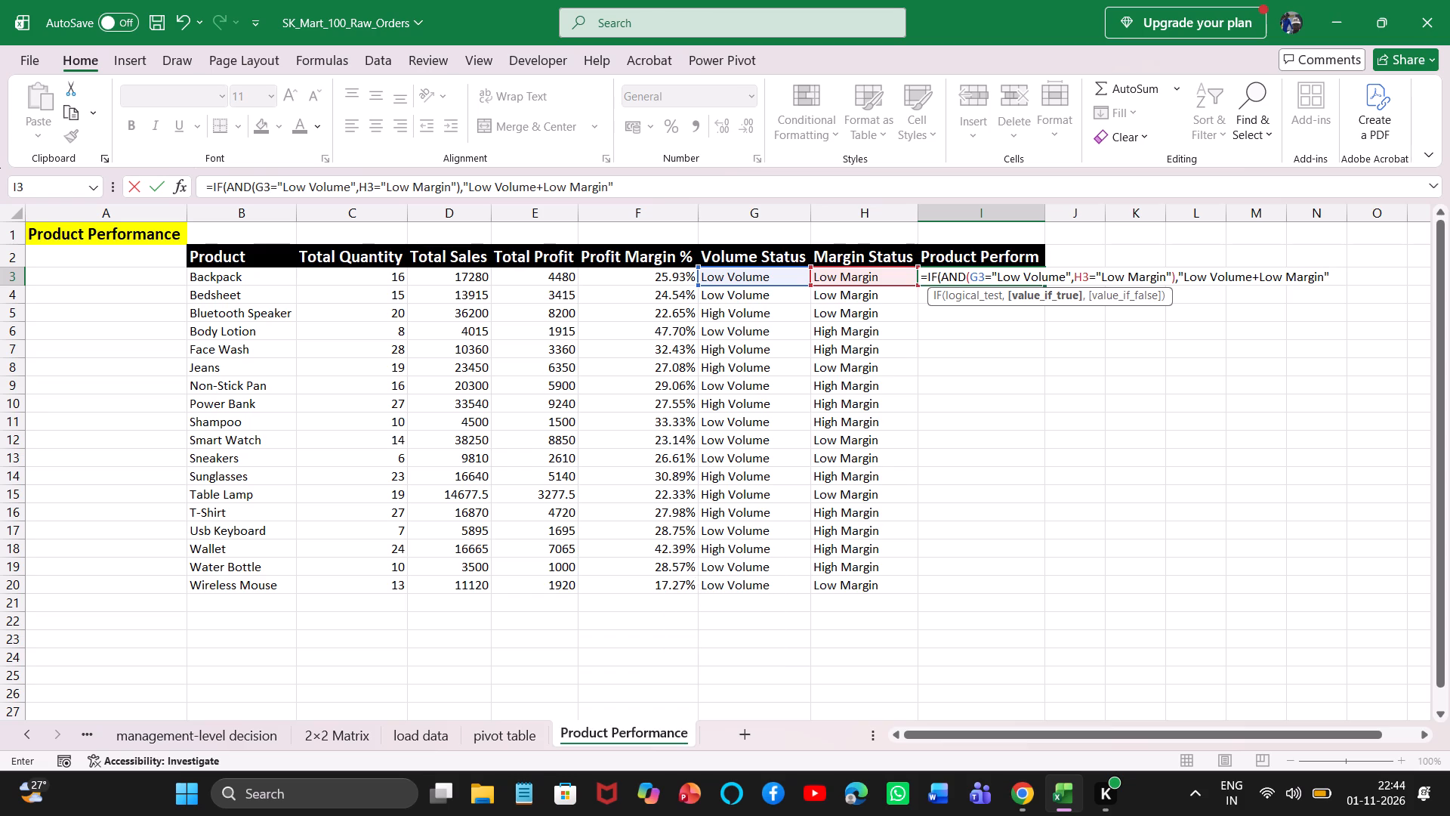
{"action": "key", "text": "comma"}
{"action": "key", "text": "period"}
{"action": "key", "text": "BackSpace"}
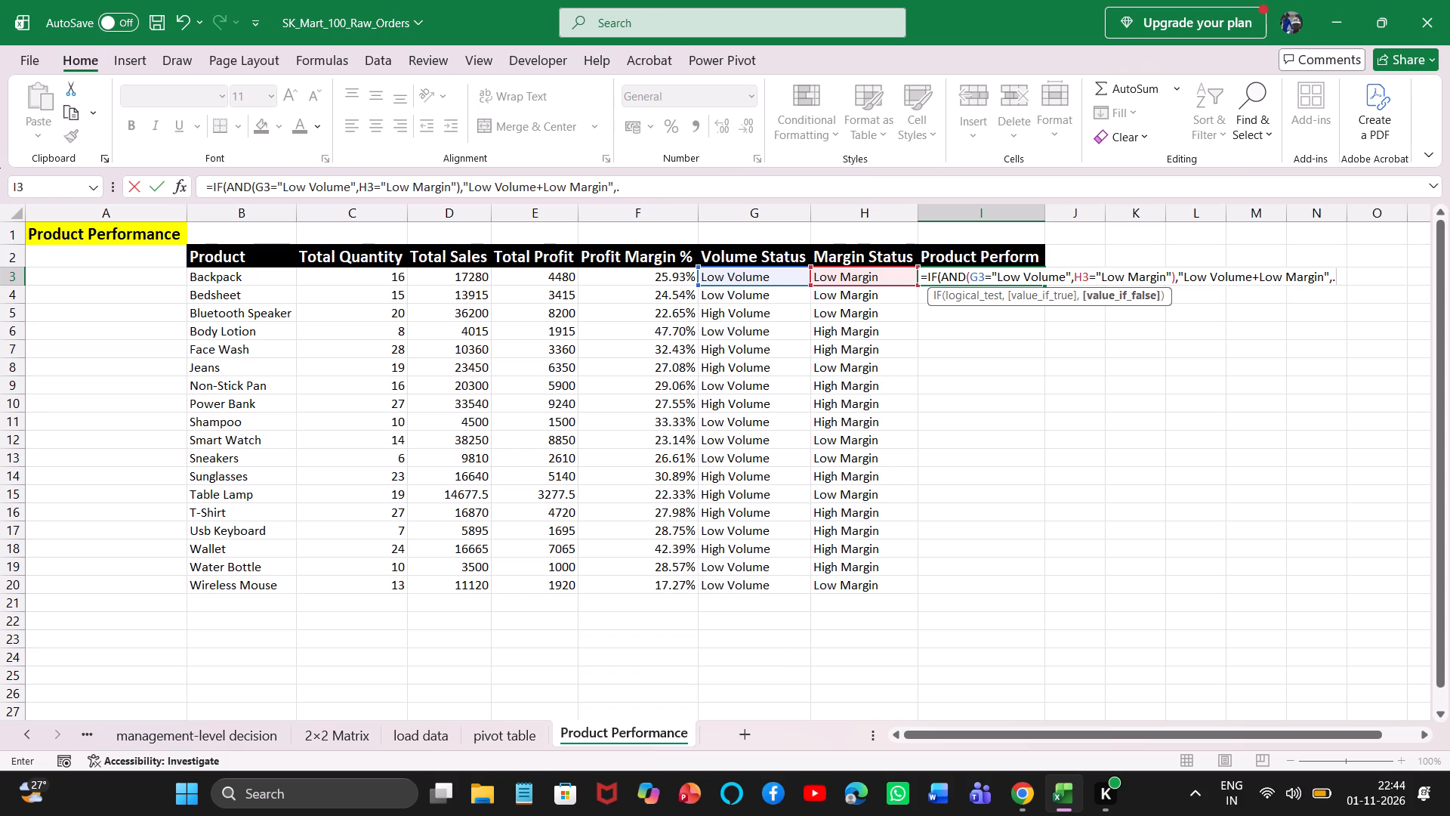
{"action": "type", "text": ",)"}
{"action": "key", "text": "Return"}
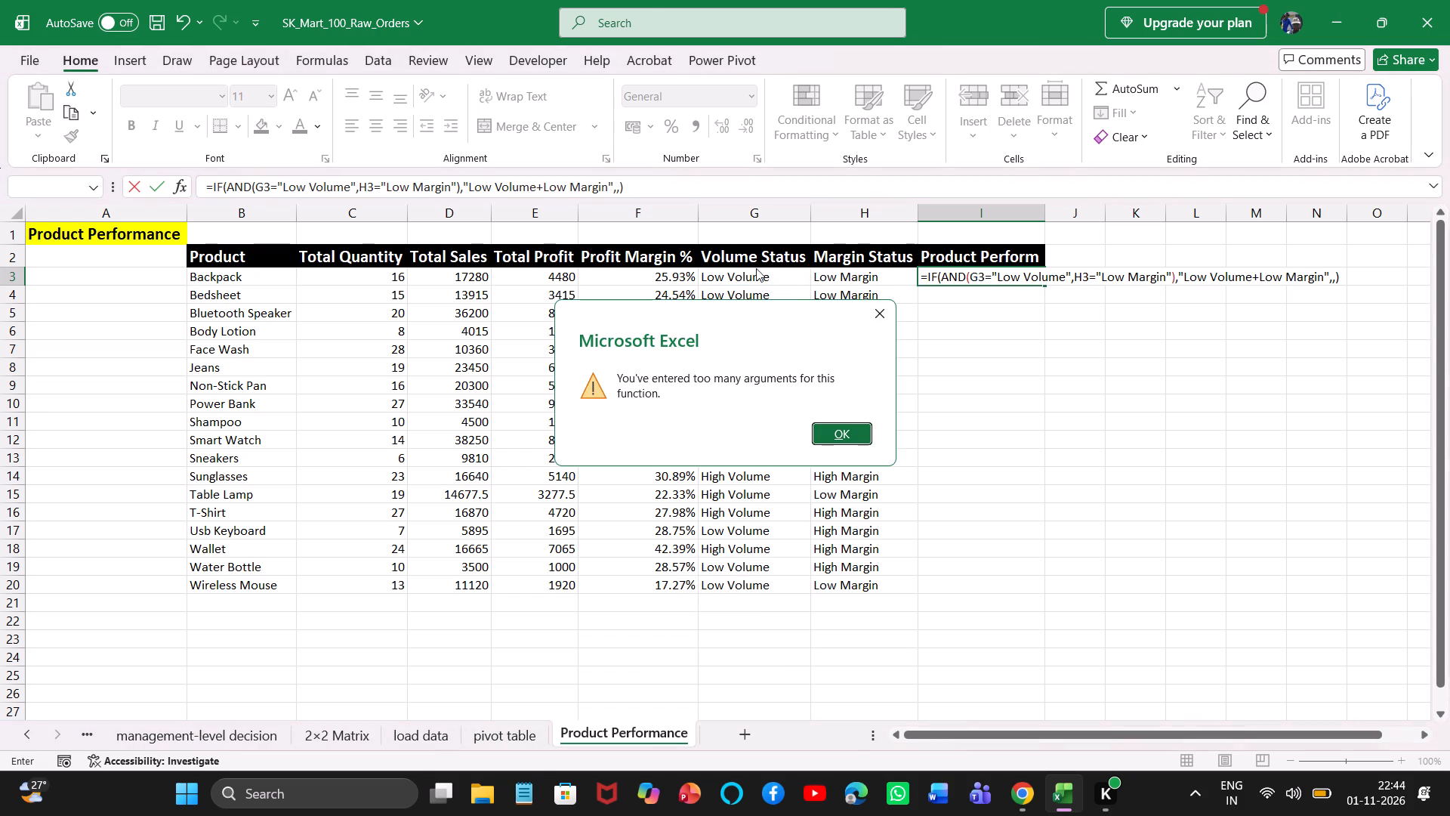
{"action": "left_click", "coordinate": [876, 312]}
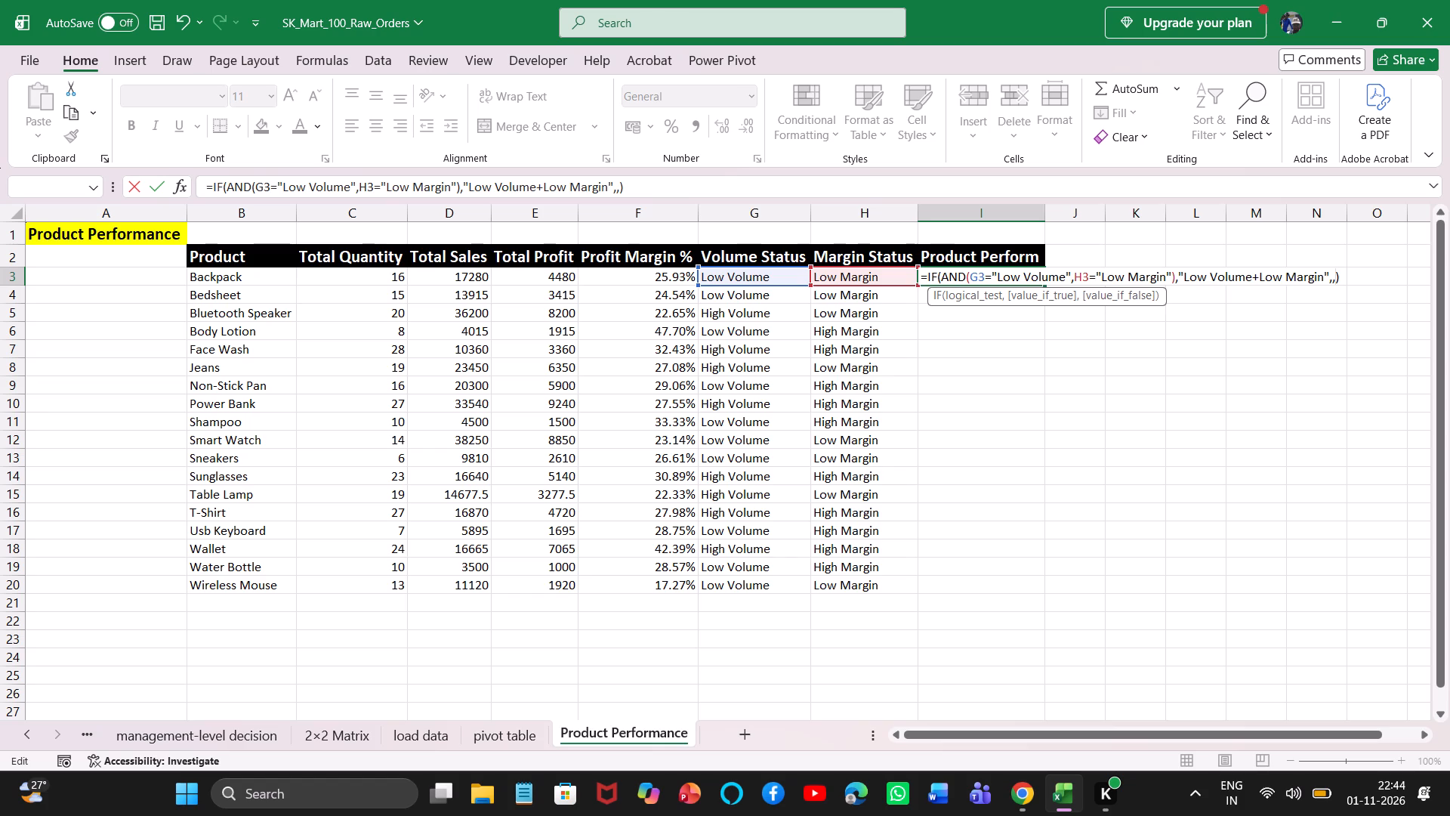
{"action": "key", "text": "BackSpace"}
{"action": "key", "text": "Return"}
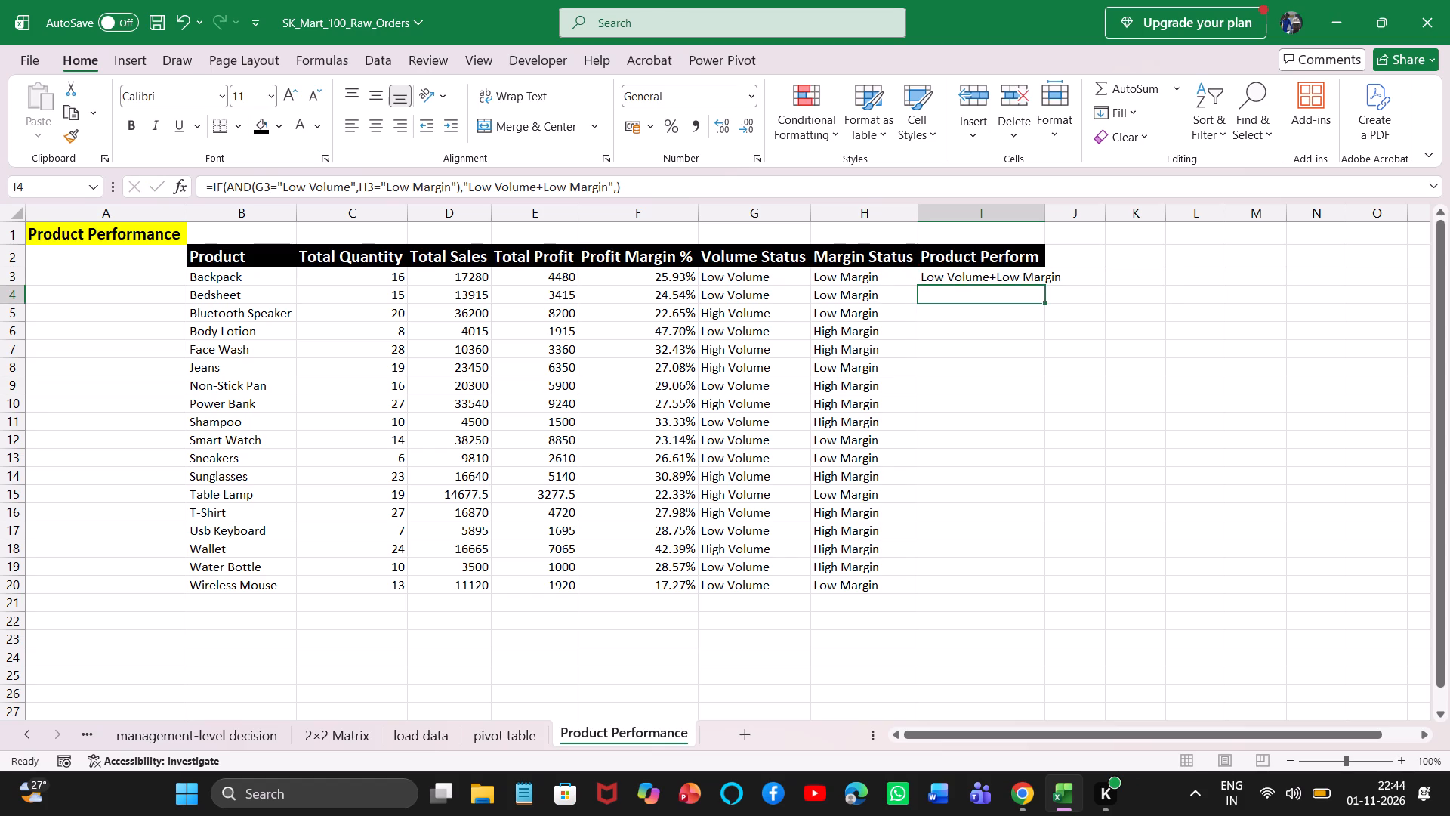
Reopen the I3 formula and start a nested IF(AND( as its false result, with G3="Low Volume" as the first test.
{"action": "left_click", "coordinate": [1017, 279]}
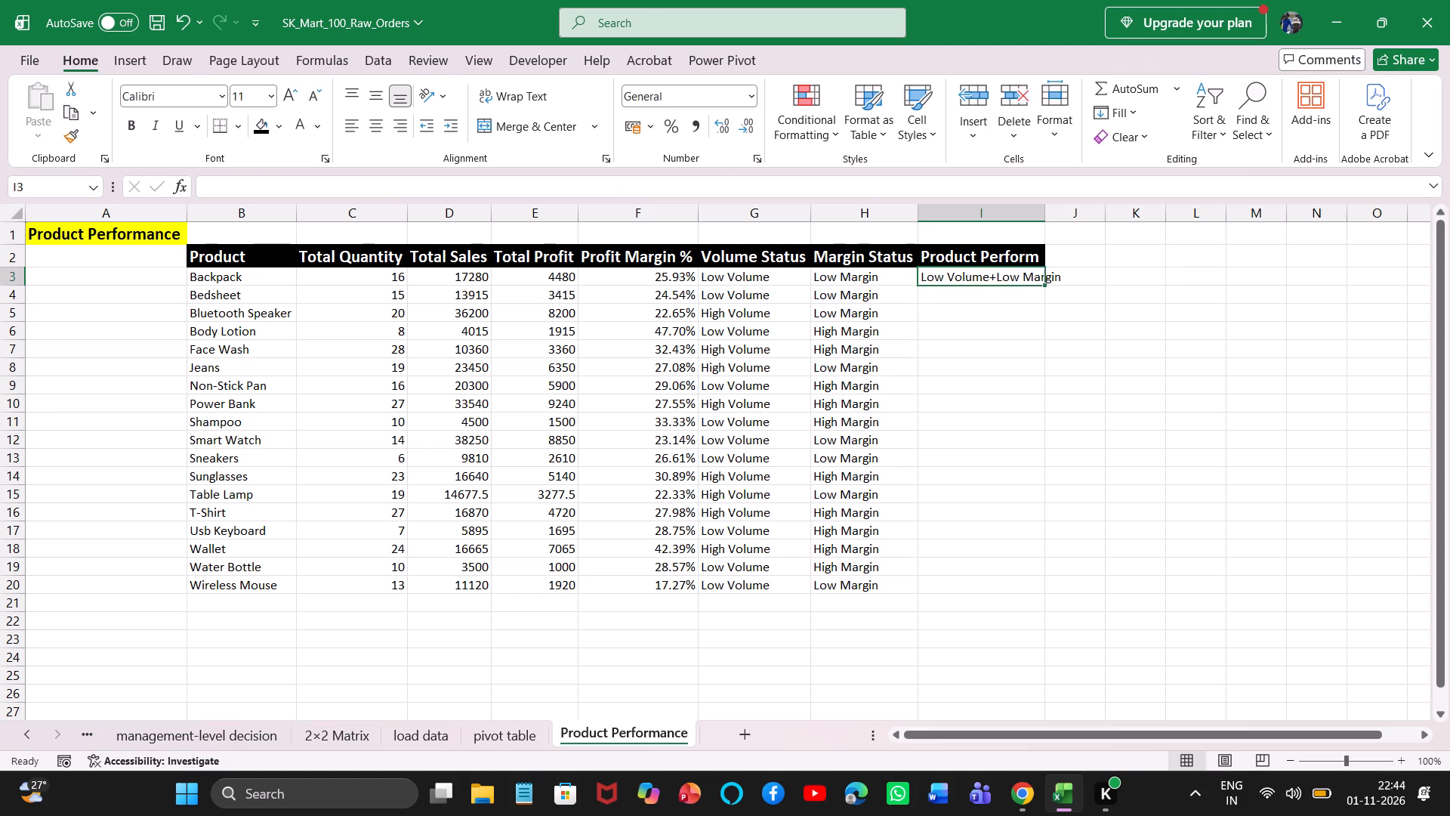
{"action": "left_click", "coordinate": [530, 736]}
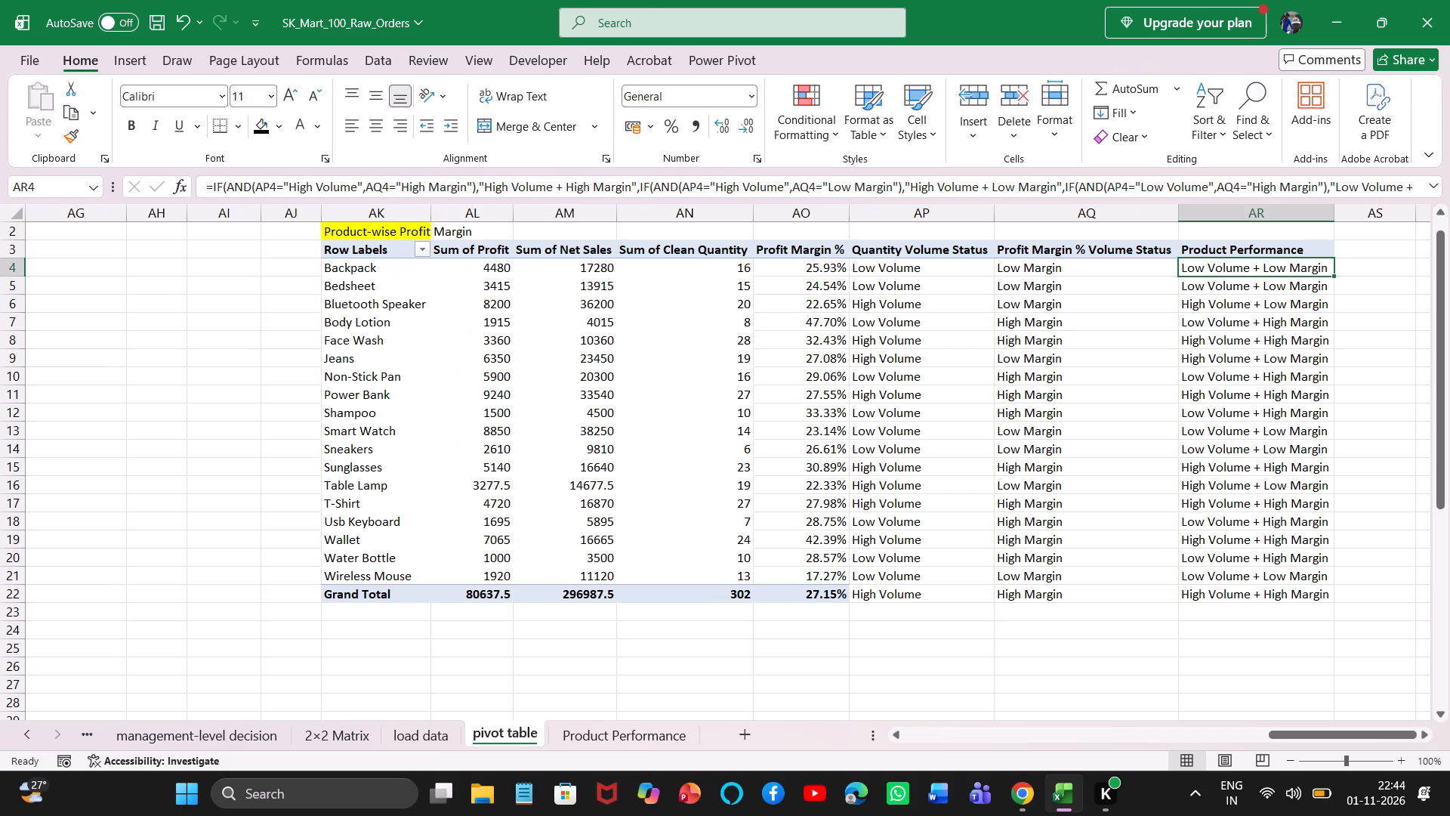
{"action": "left_click", "coordinate": [648, 743]}
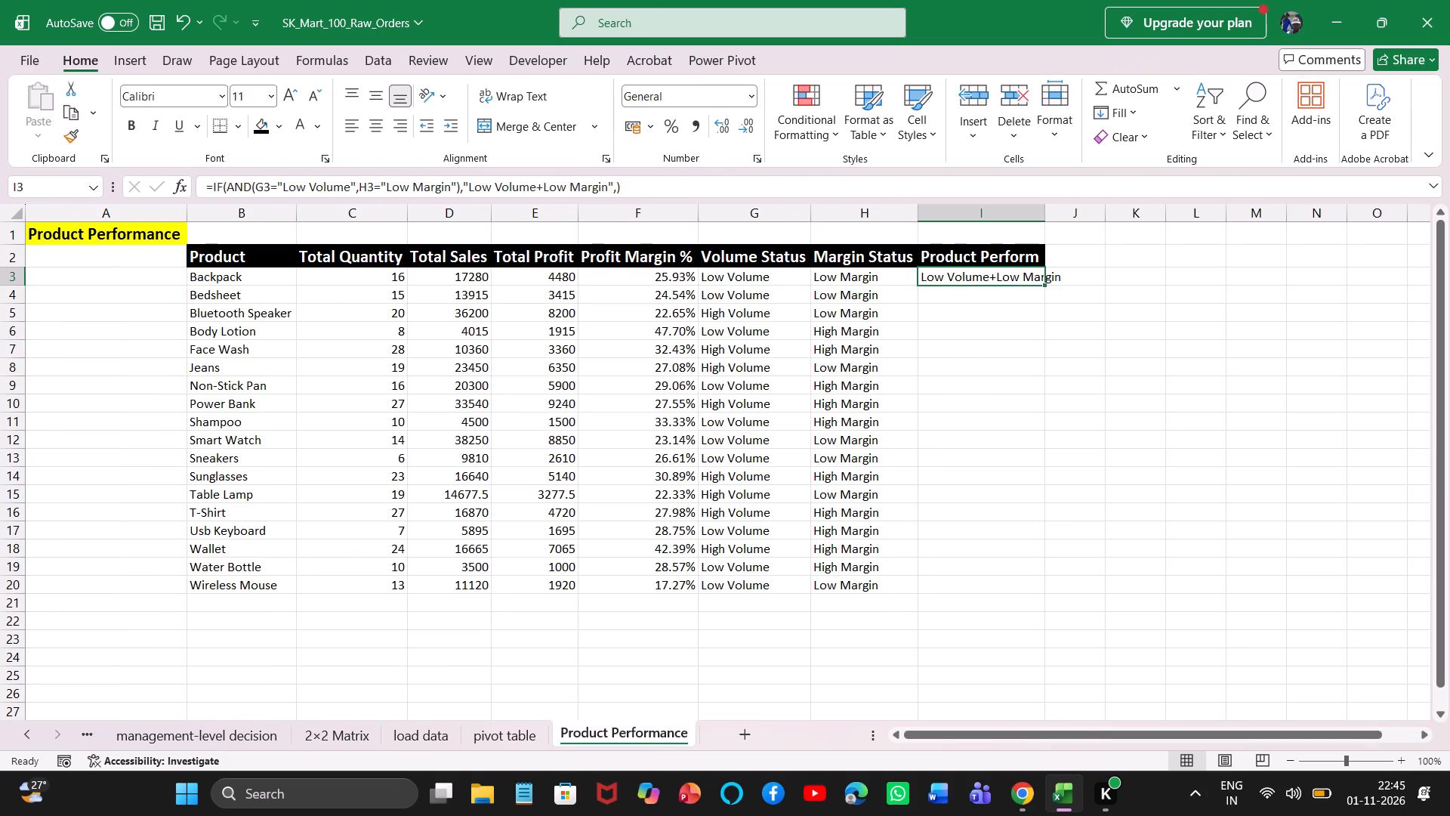
{"action": "left_click", "coordinate": [995, 280]}
{"action": "left_click", "coordinate": [641, 189]}
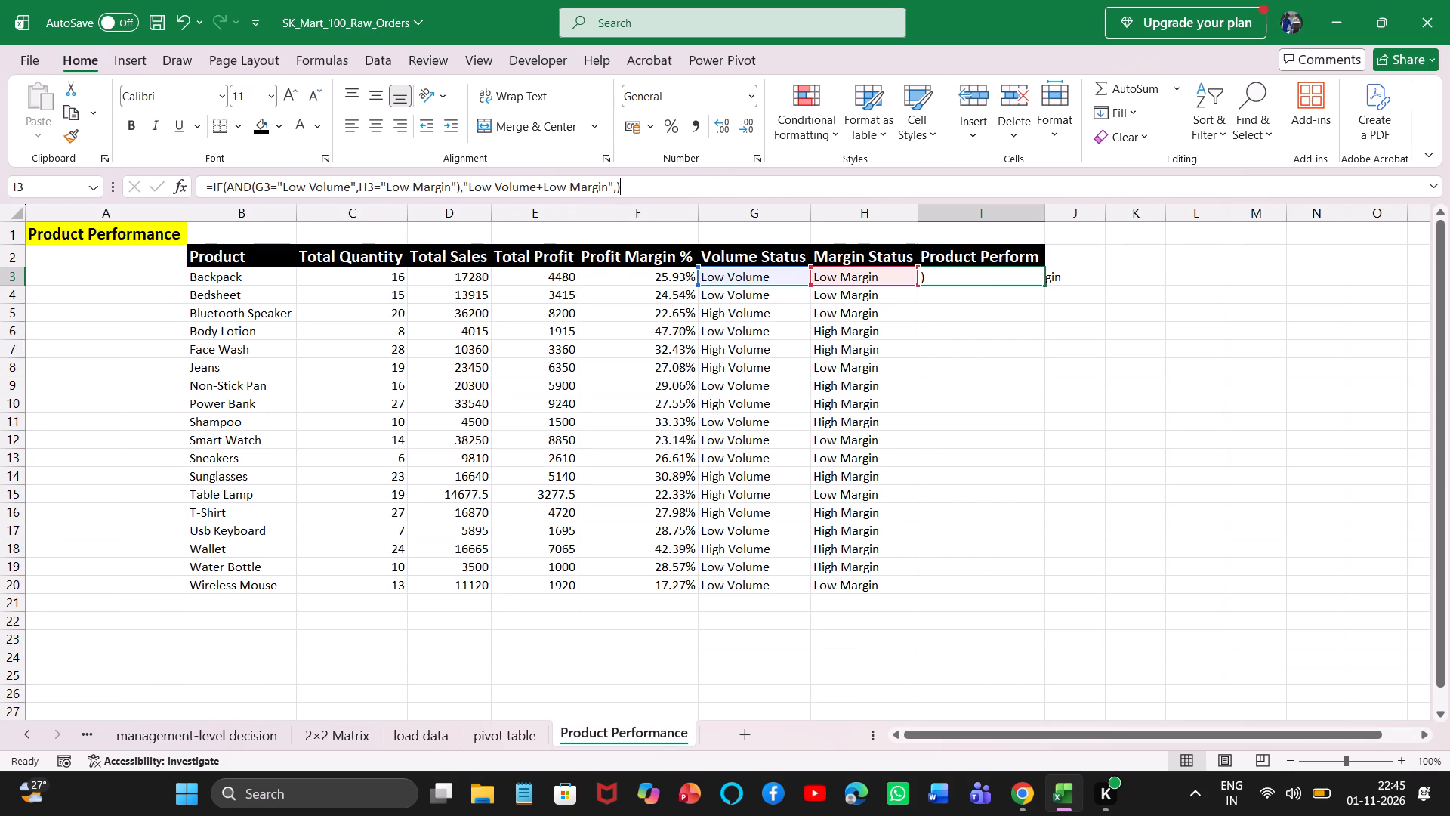
{"action": "key", "text": "BackSpace"}
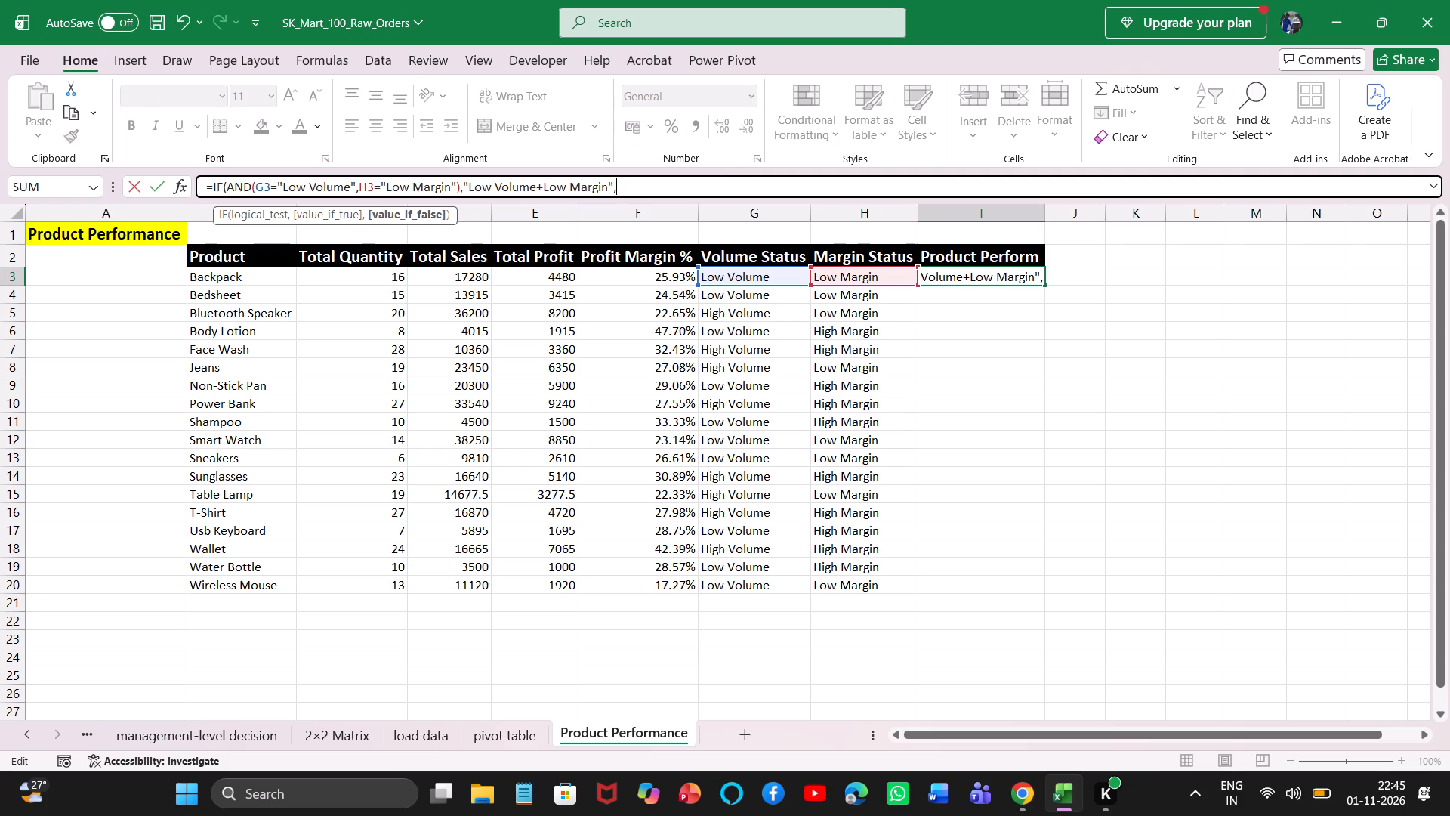
{"action": "type", "text": "if"}
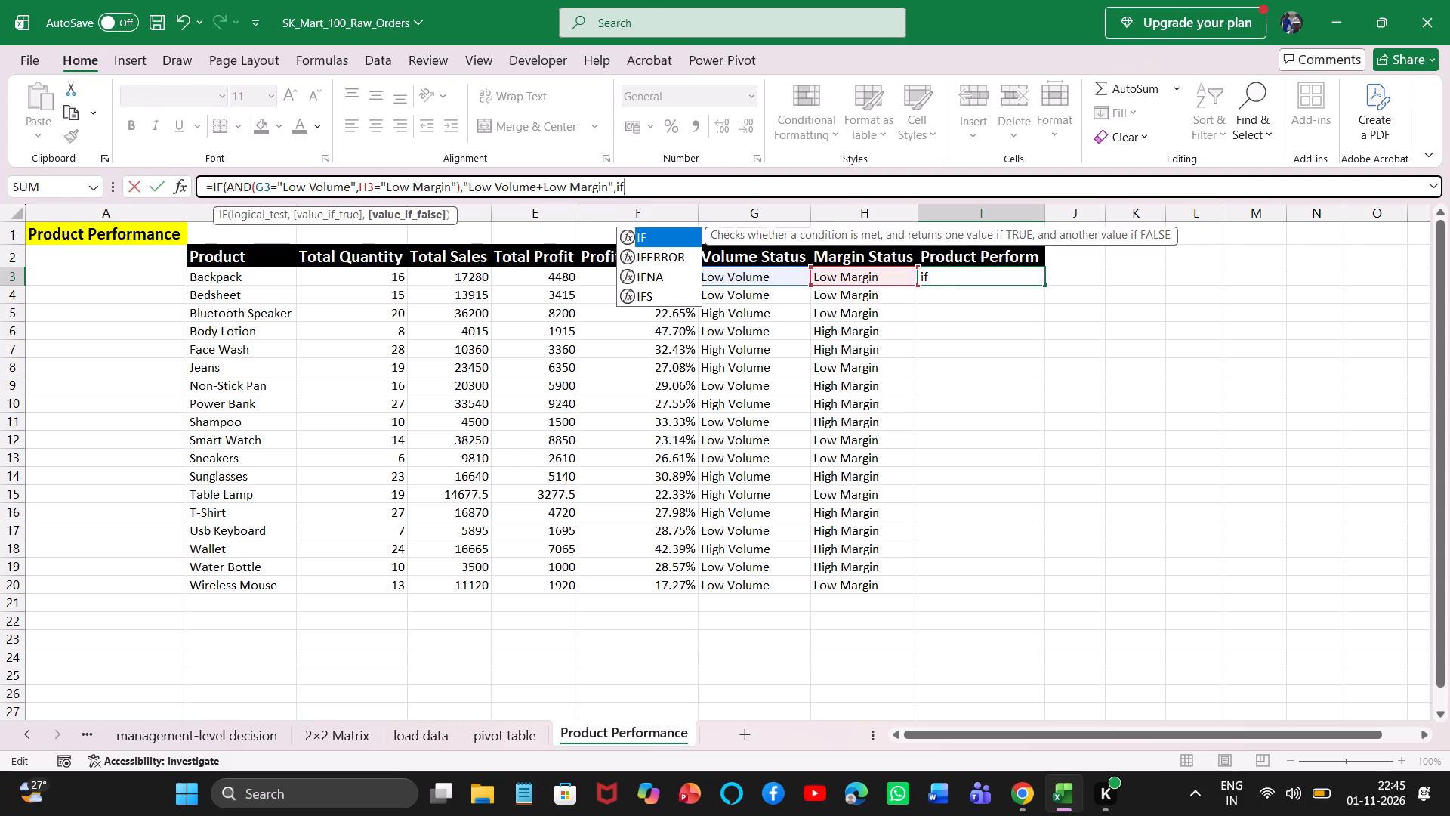
{"action": "key", "text": "Tab"}
{"action": "type", "text": "and"}
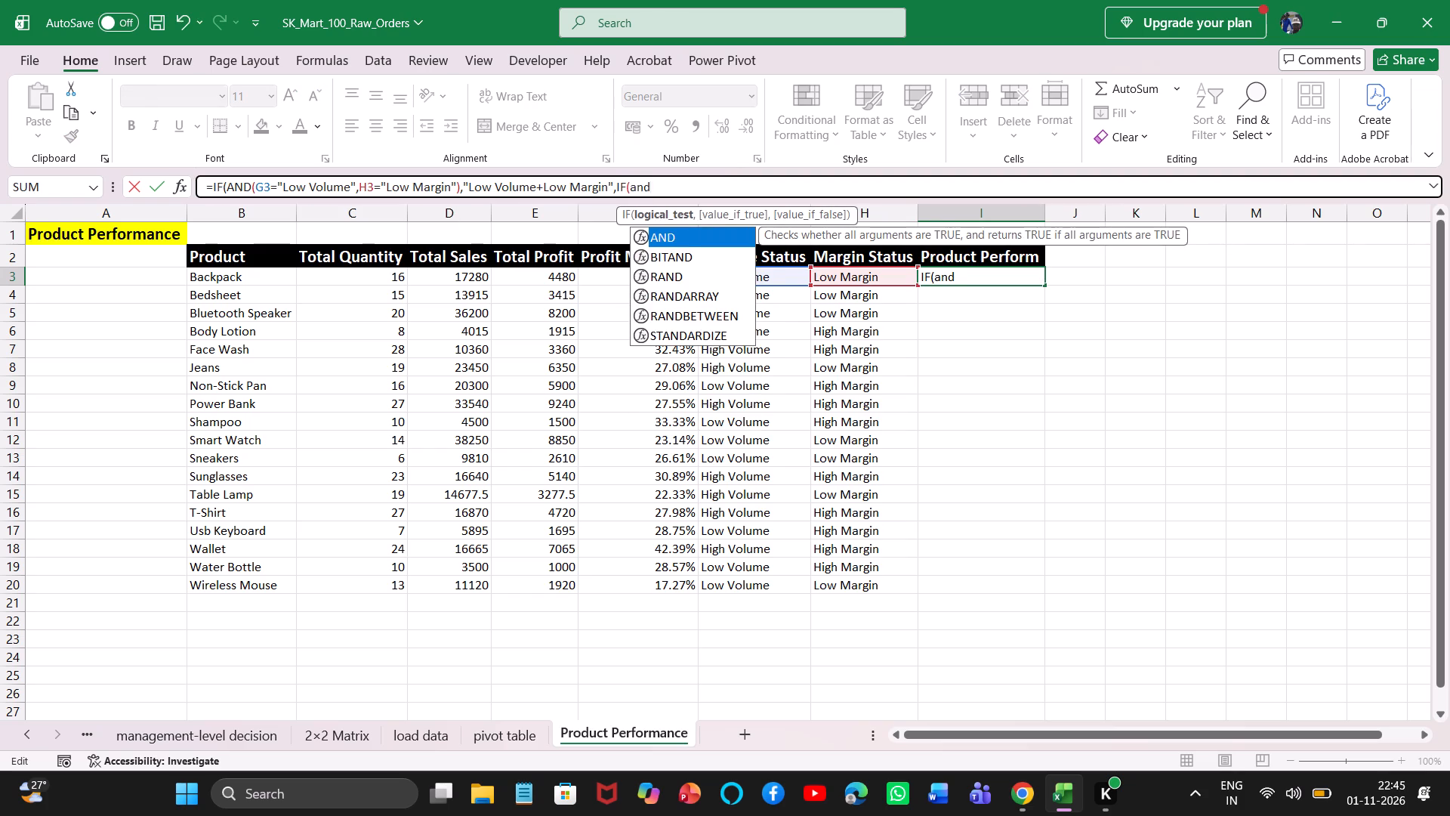
{"action": "key", "text": "Tab"}
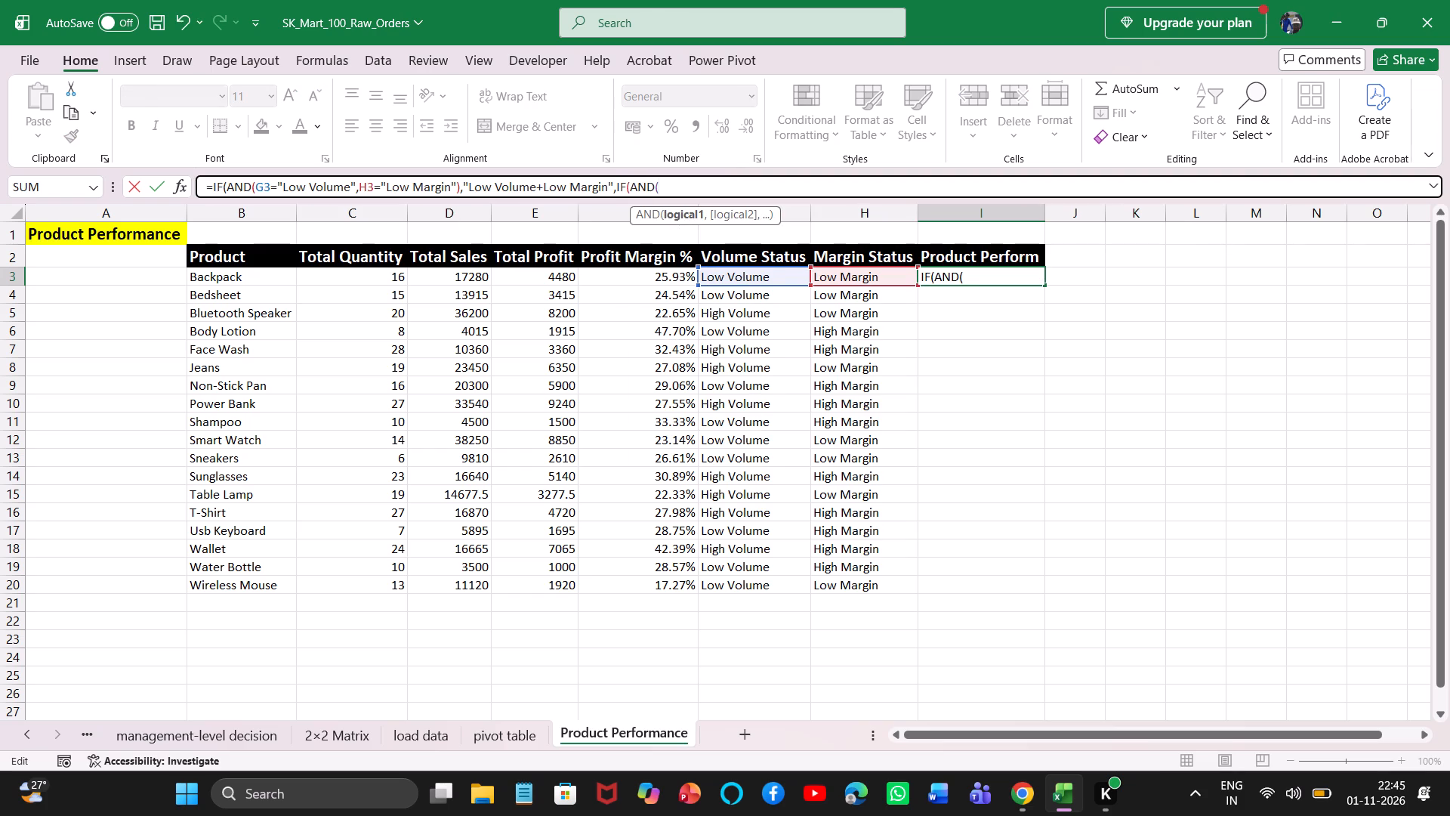
{"action": "left_click", "coordinate": [734, 278]}
{"action": "key", "text": "equal"}
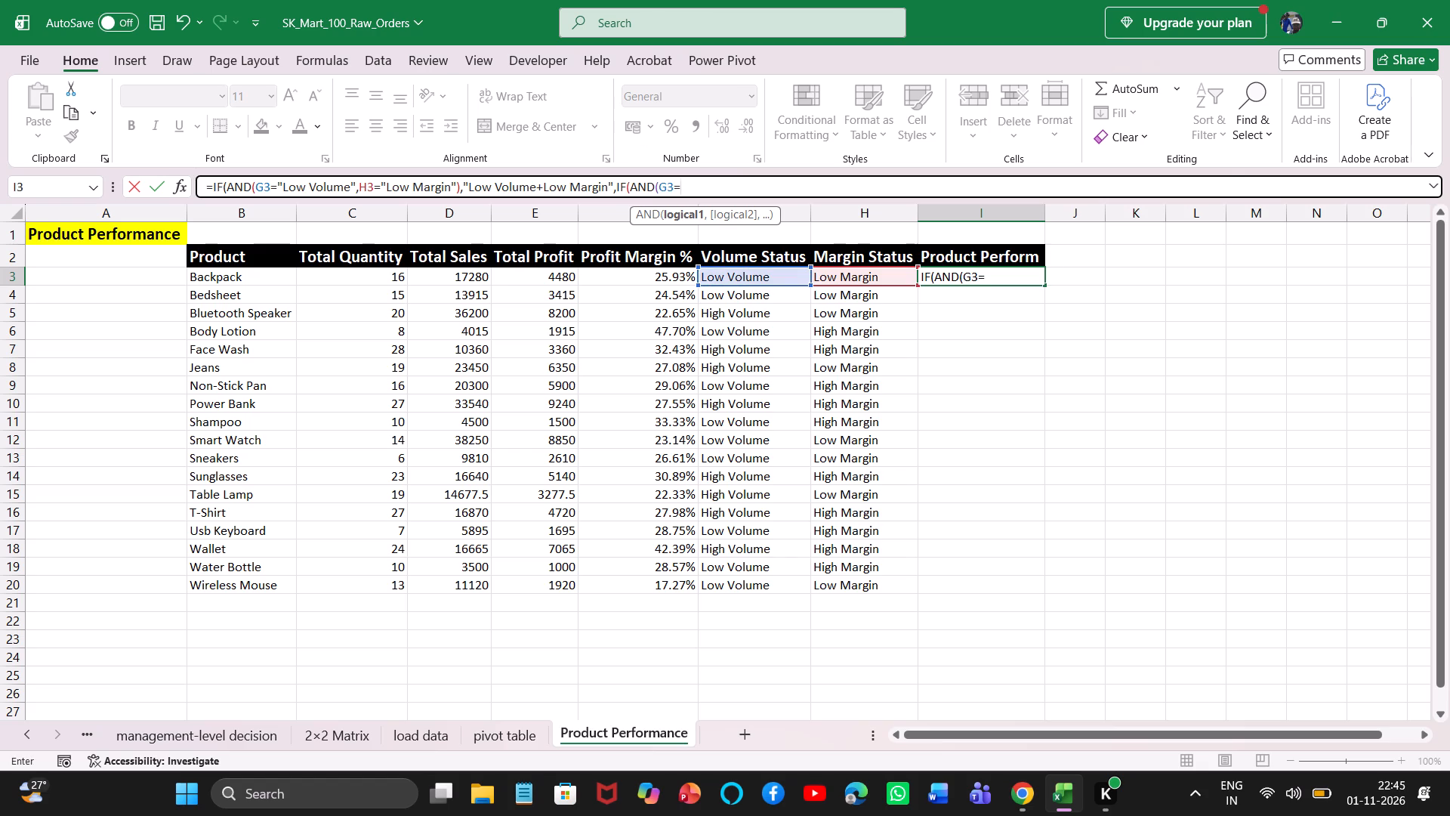
{"action": "key", "text": "shift+quotedbl"}
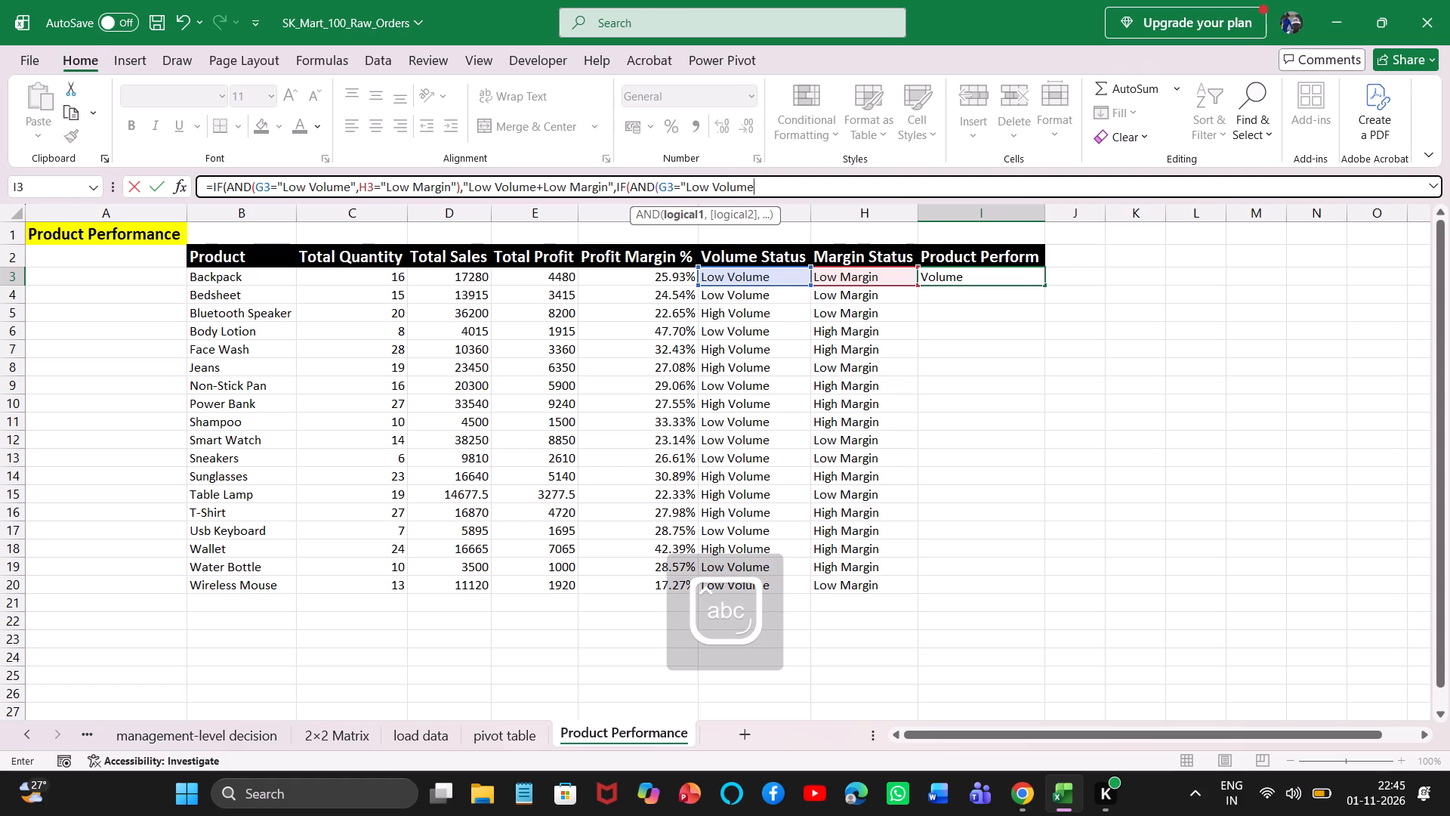
{"action": "type", "text": "\","}
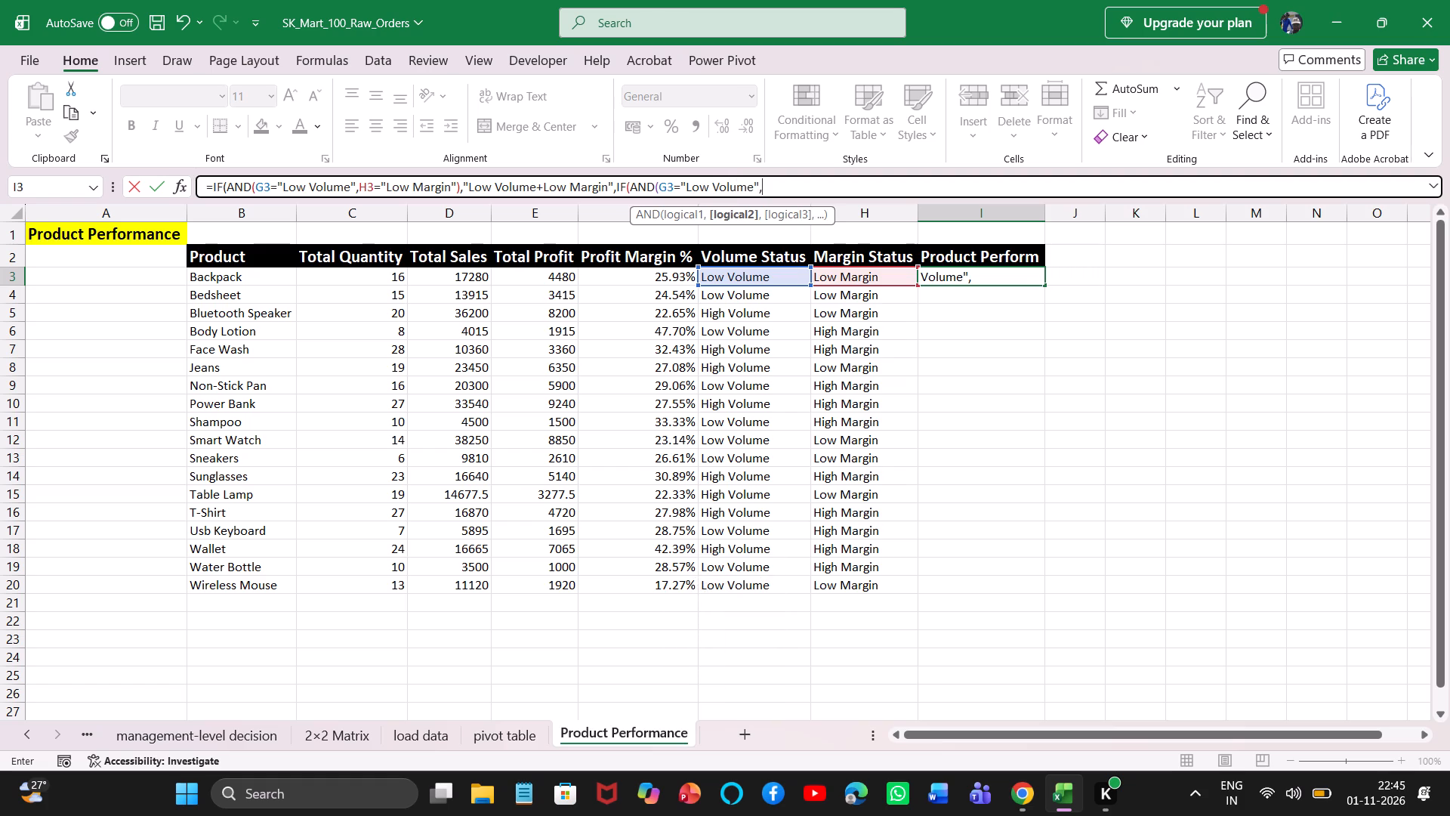
Add H3="High Margin" as the second test of the nested condition in I3 and close the AND.
{"action": "left_click", "coordinate": [850, 279]}
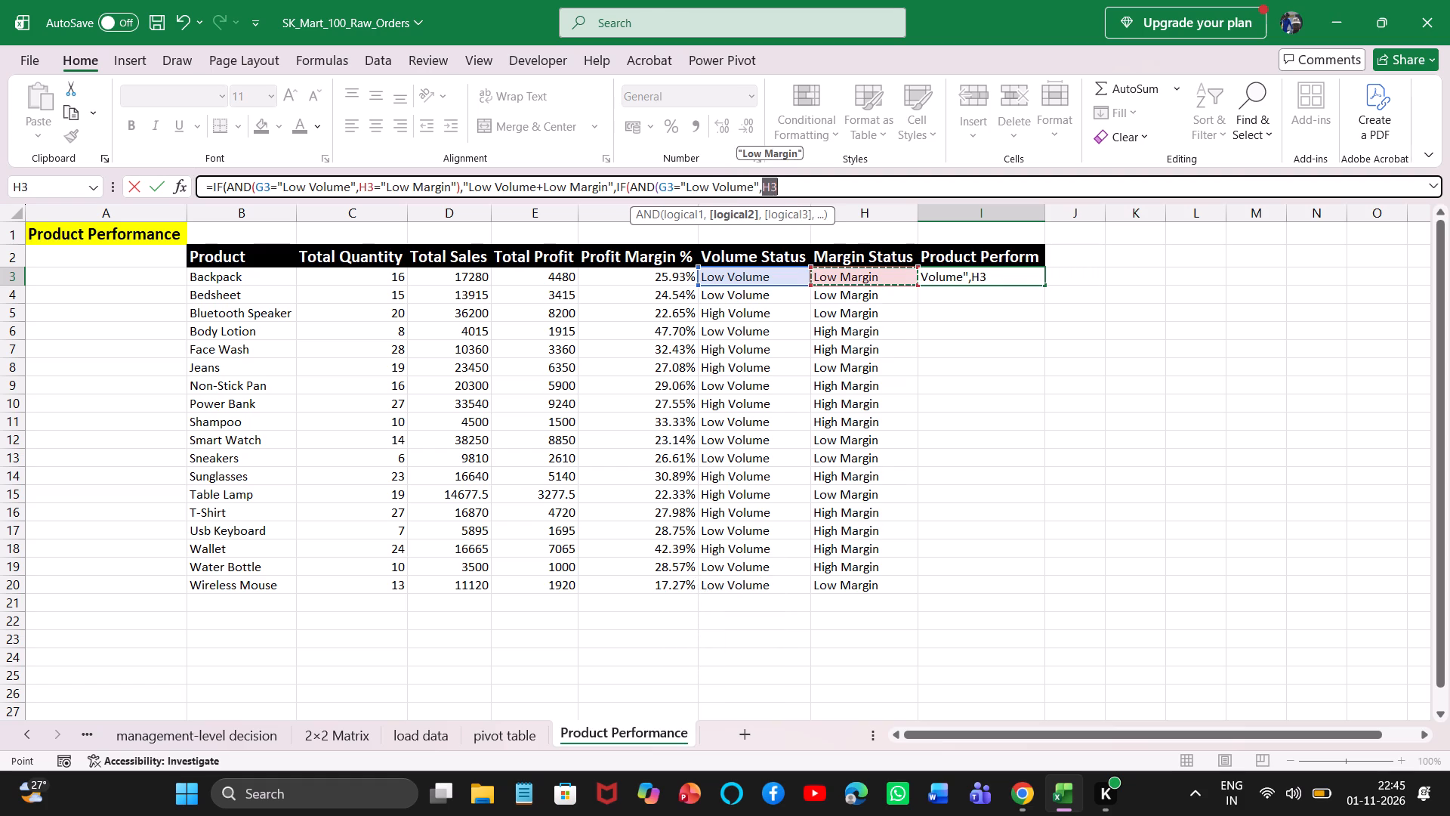
{"action": "key", "text": "equal"}
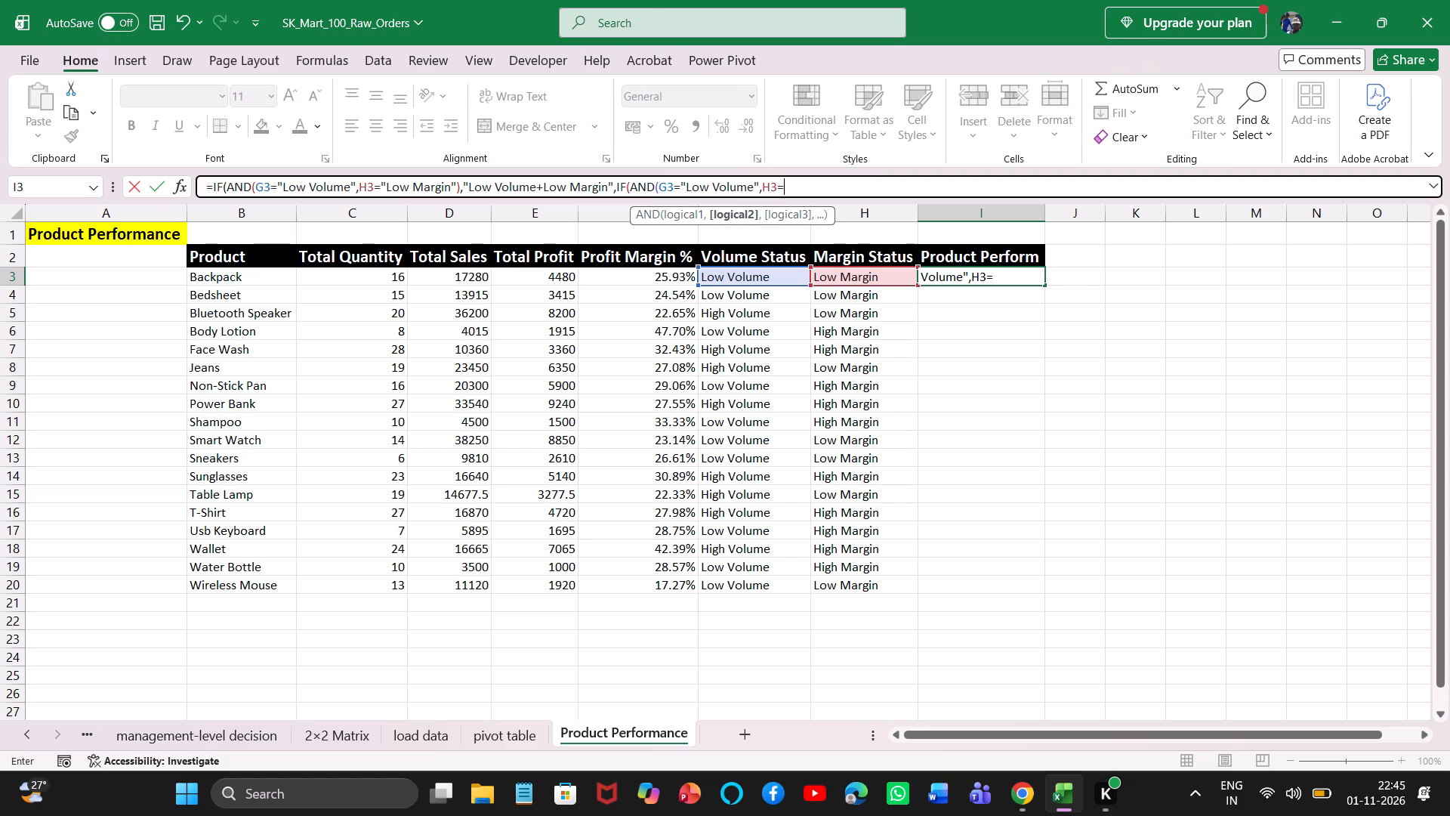
{"action": "key", "text": "shift+quotedbl"}
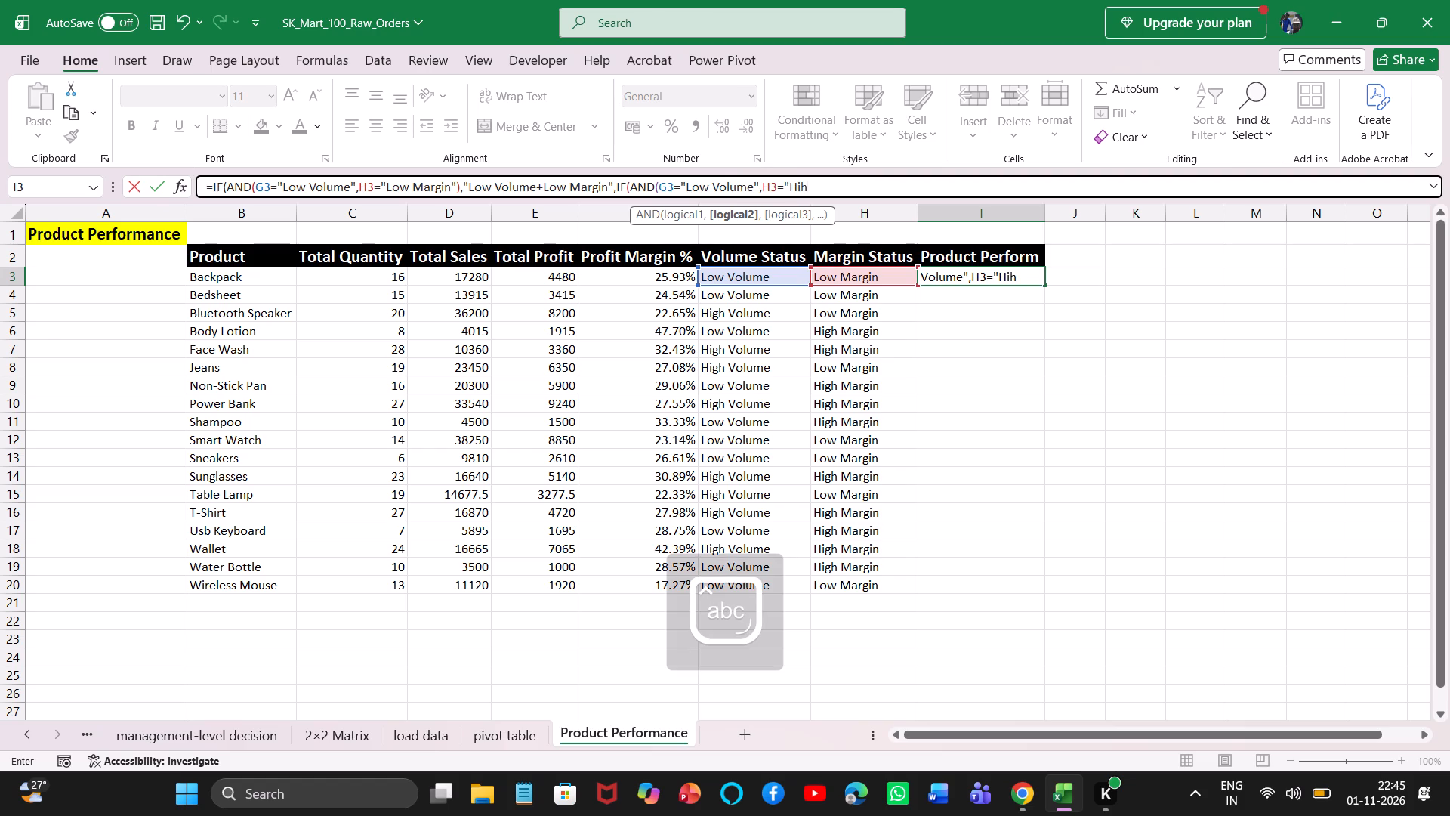
{"action": "key", "text": "BackSpace"}
{"action": "type", "text": "gh"}
{"action": "key", "text": "space"}
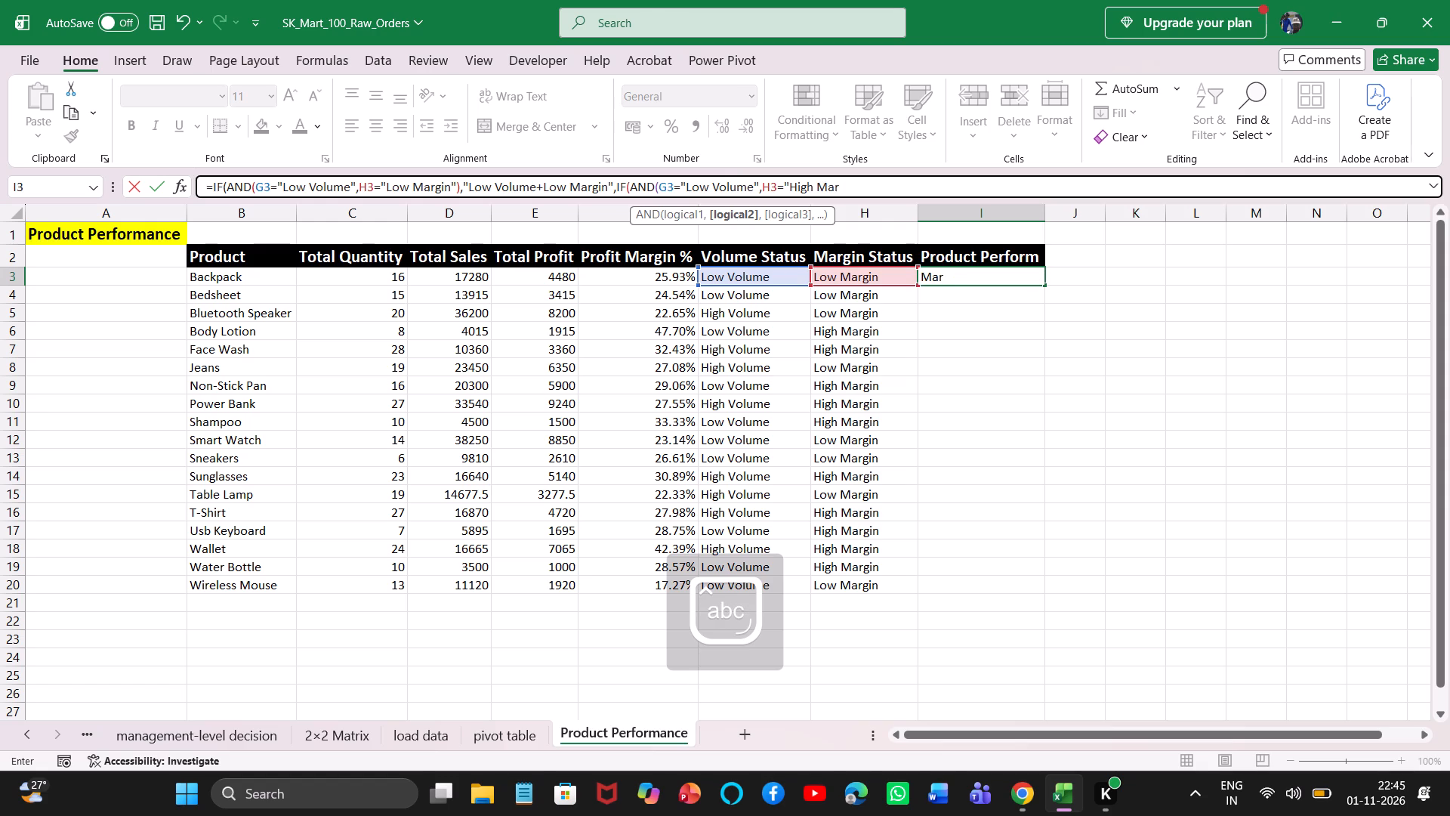
{"action": "key", "text": "shift+quotedbl"}
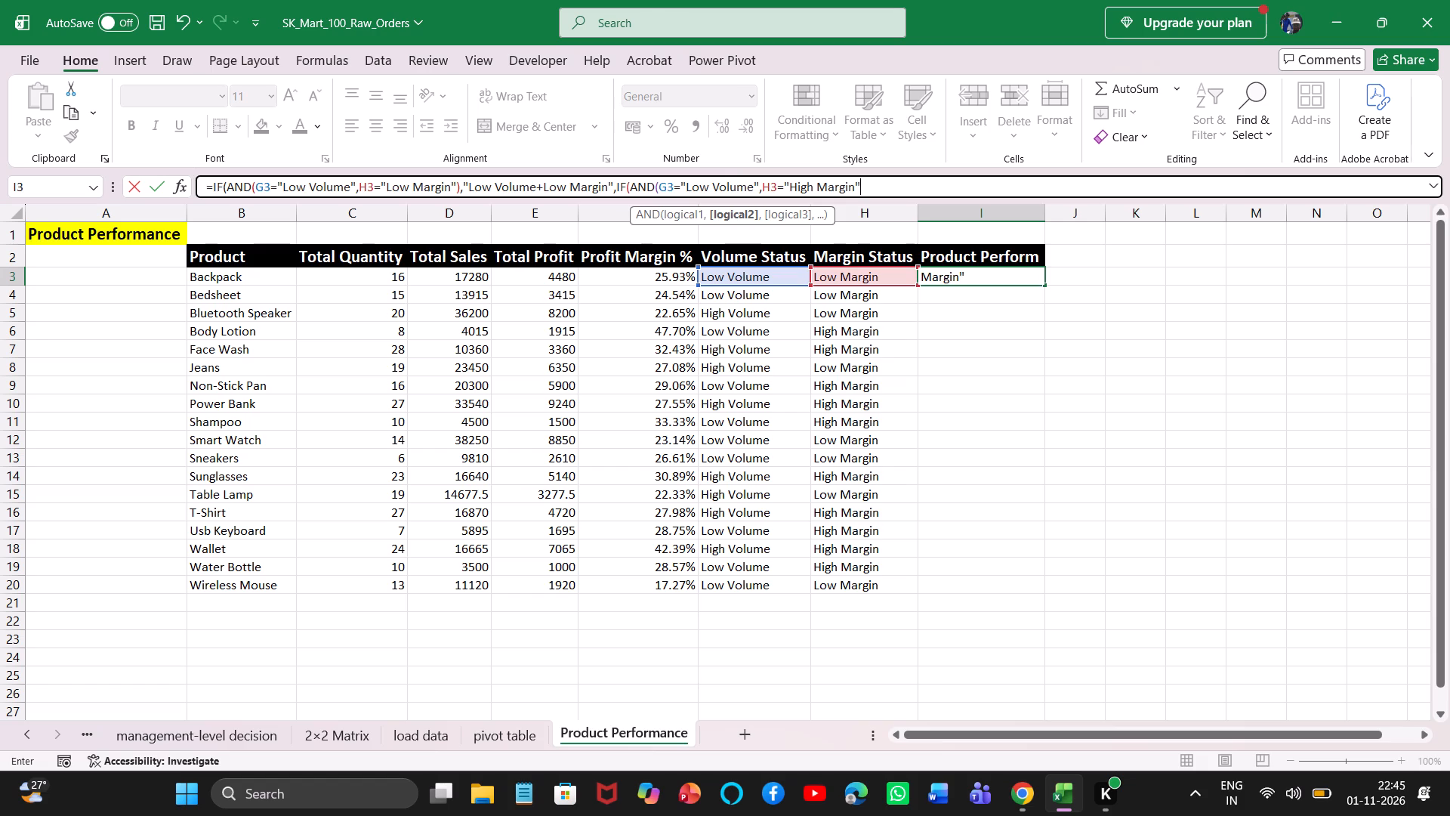
{"action": "type", "text": "),"}
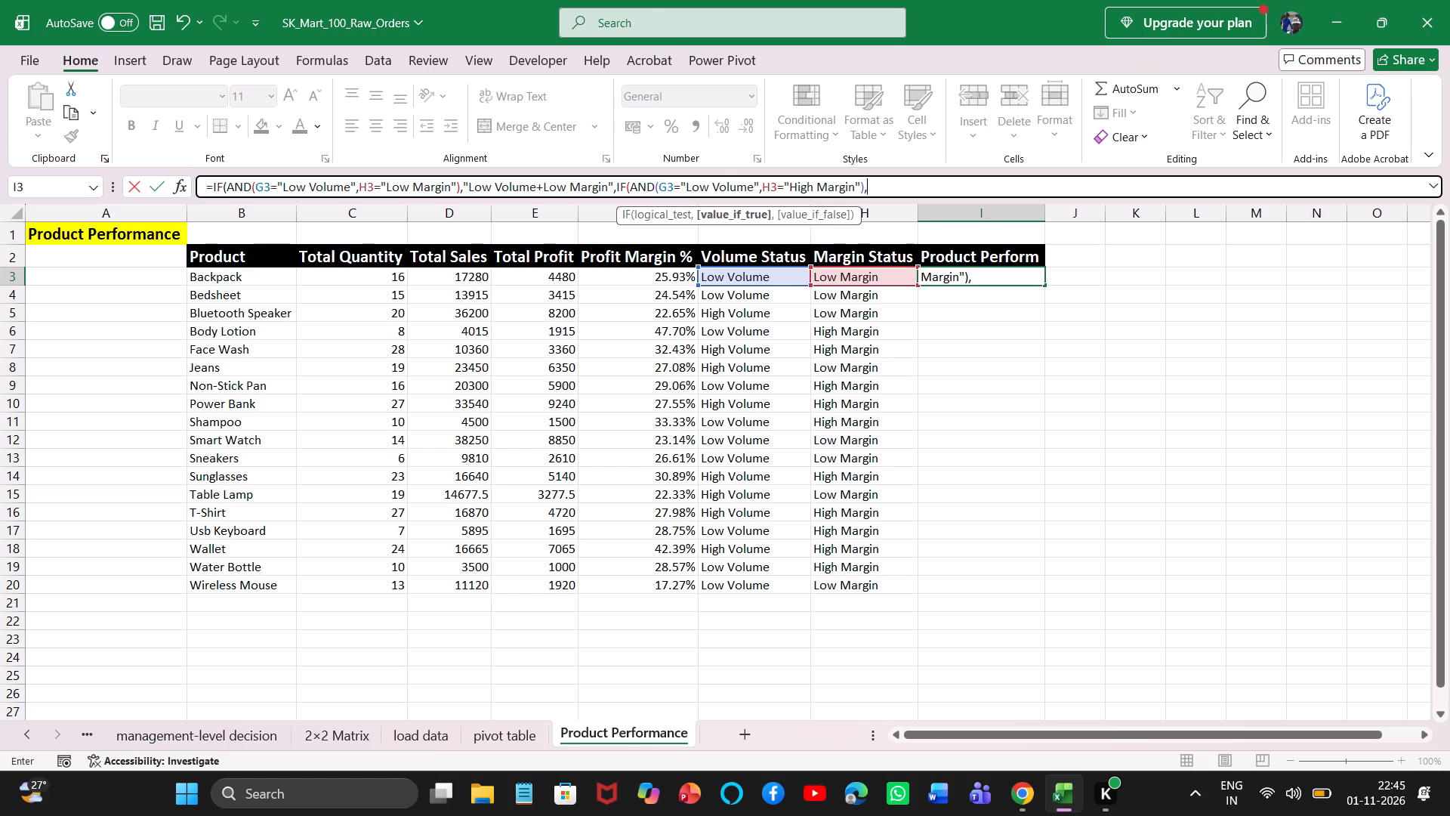
Give the nested IF in I3 the true result "Low Volume + High Margin", followed by a comma.
{"action": "key", "text": "shift+quotedbl"}
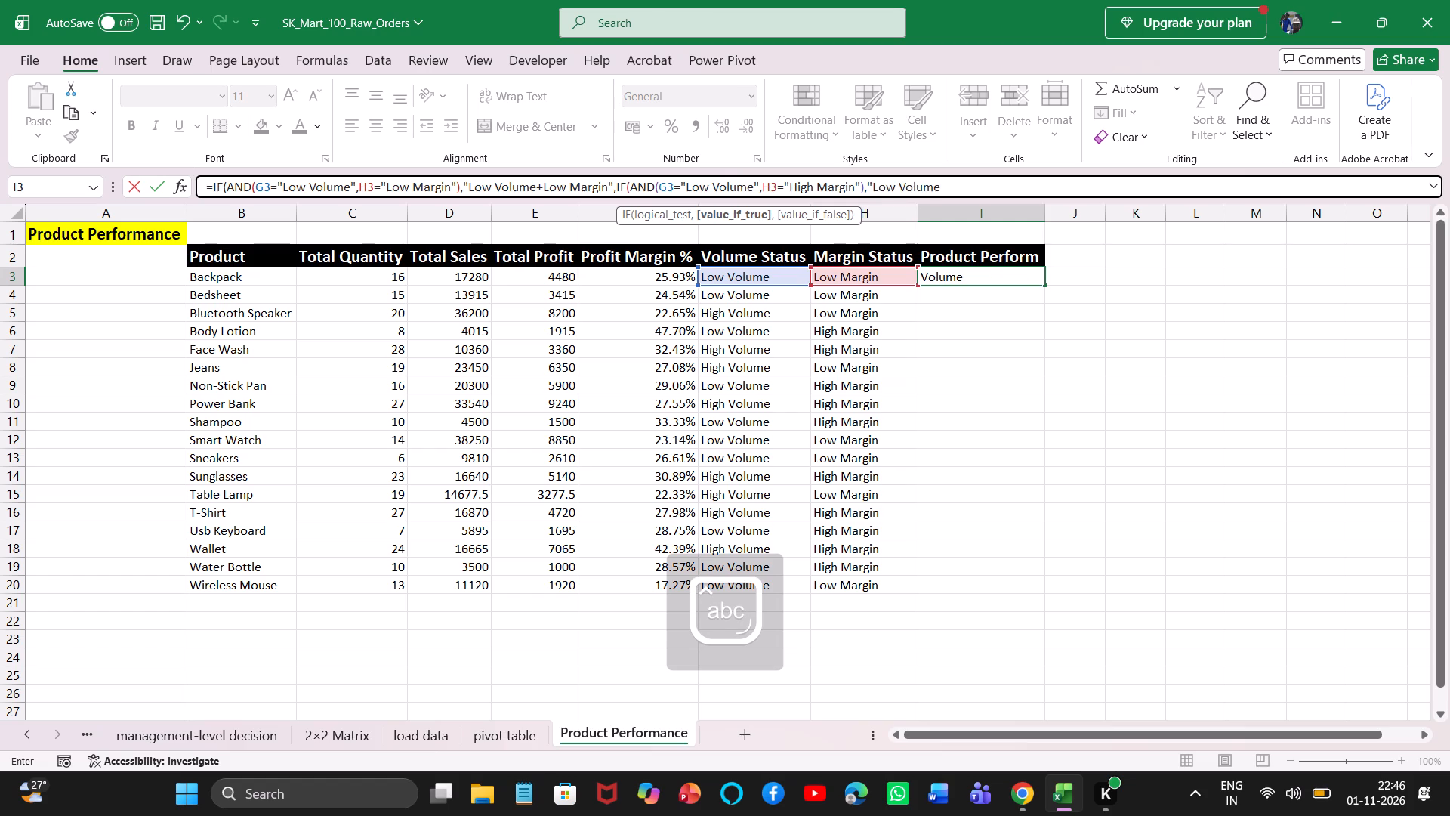
{"action": "key", "text": "space"}
{"action": "type", "text": "+"}
{"action": "key", "text": "space"}
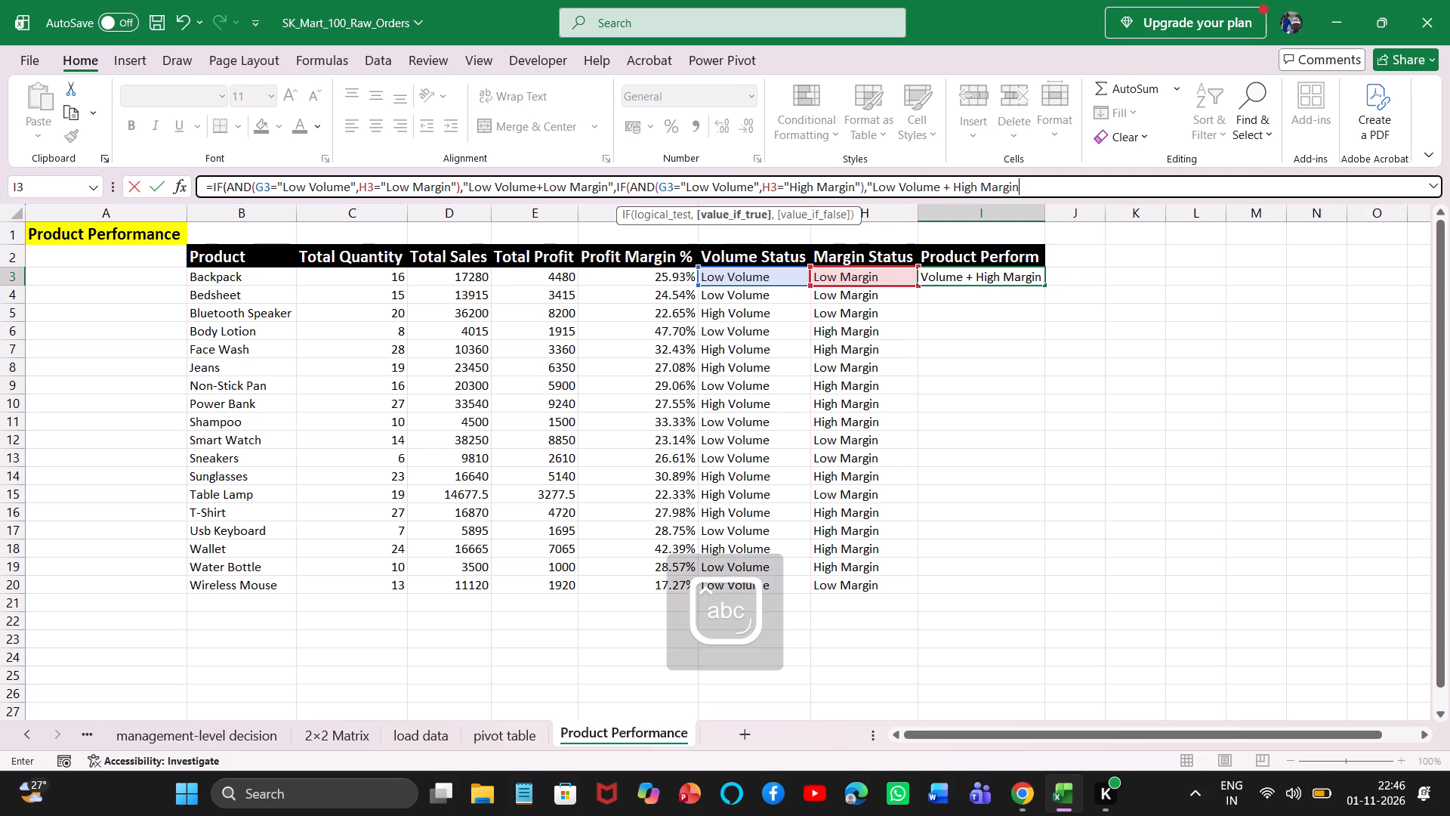
{"action": "key", "text": "shift+quotedbl"}
{"action": "key", "text": "shift+parenright"}
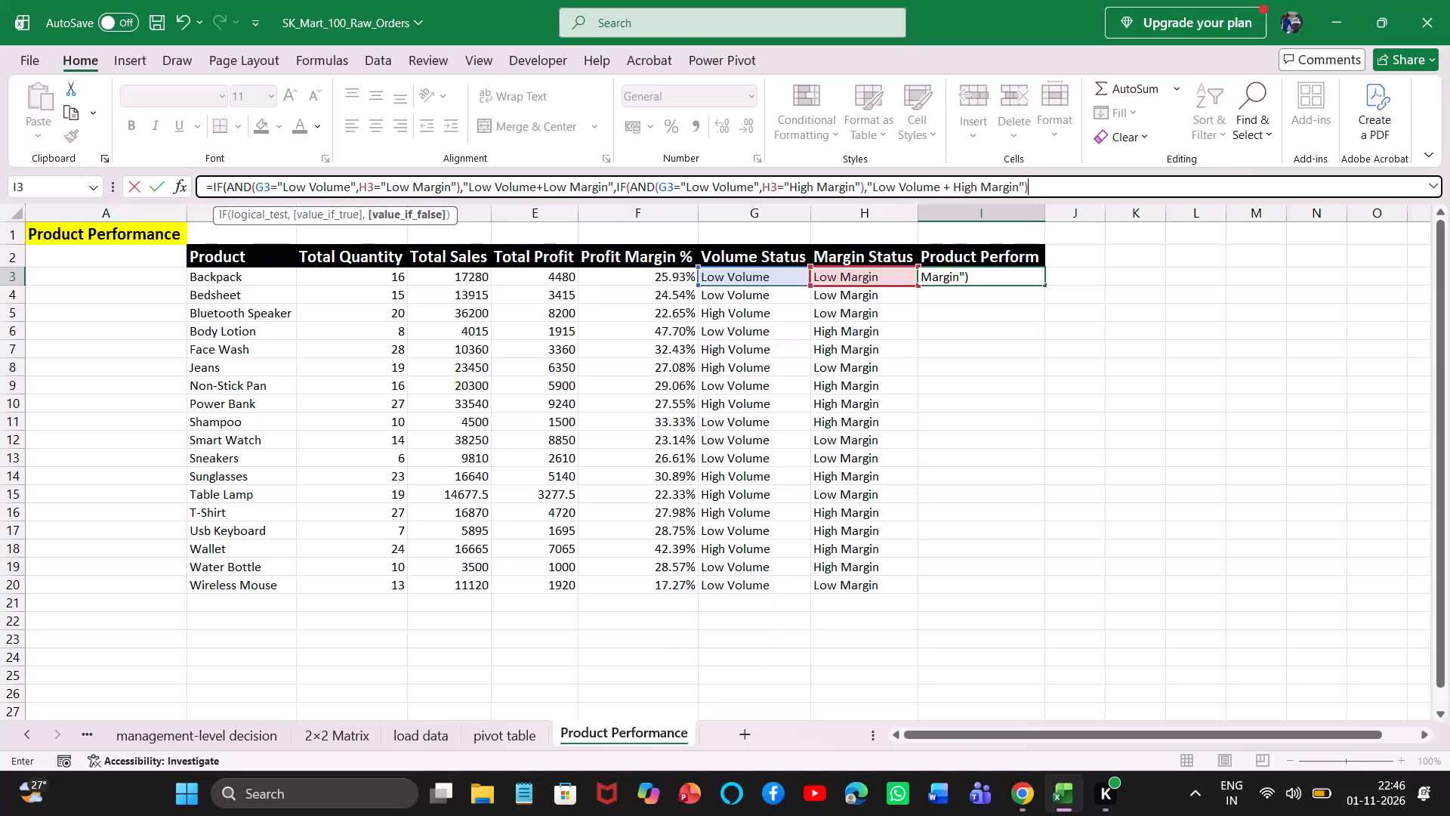
{"action": "key", "text": "BackSpace"}
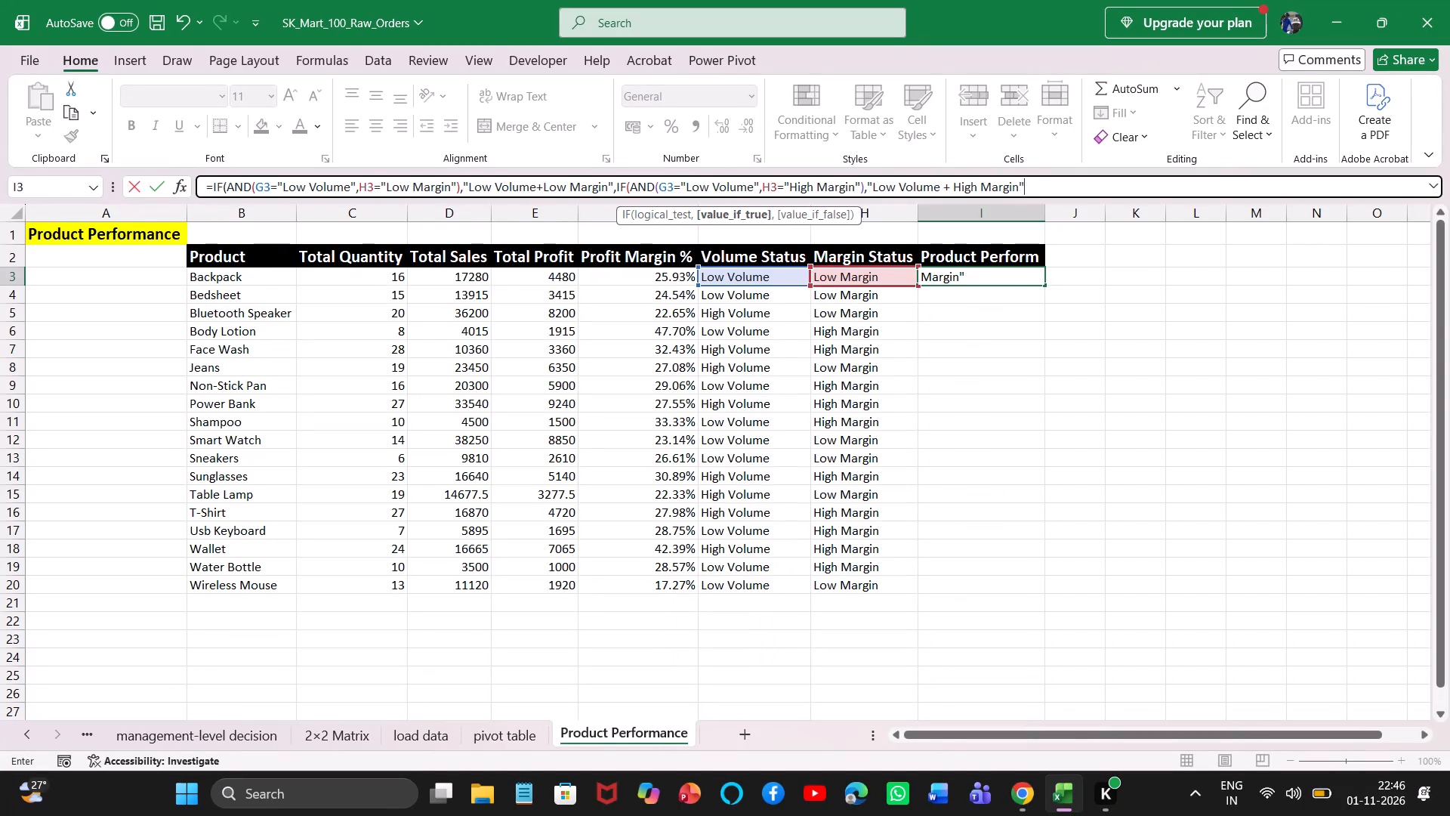
{"action": "key", "text": "comma"}
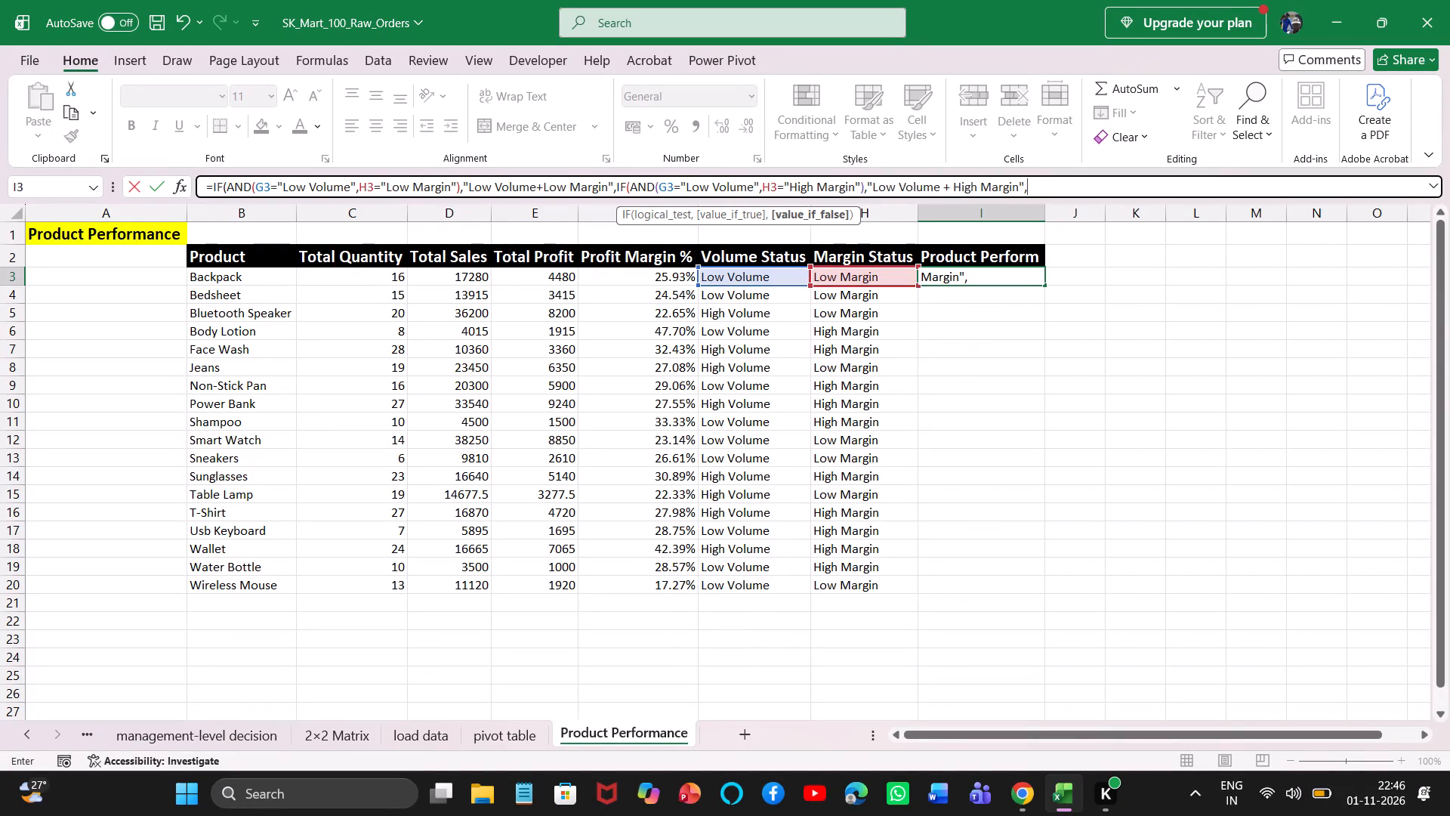
Nest a third IF in the I3 formula with the condition AND(G3="High Volume",H3="Low Margin").
{"action": "type", "text": "if"}
{"action": "key", "text": "Tab"}
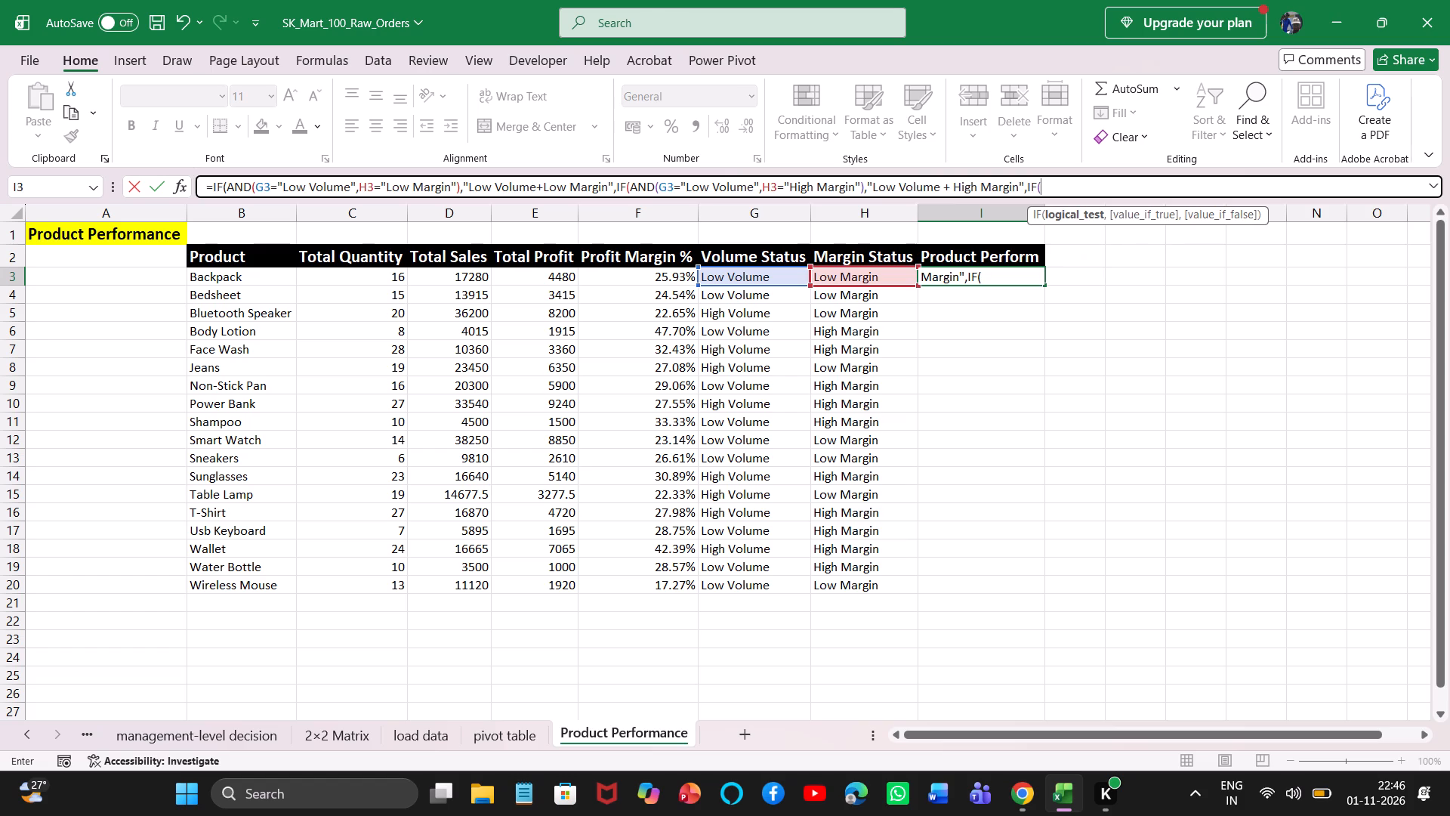
{"action": "type", "text": "and"}
{"action": "key", "text": "Tab"}
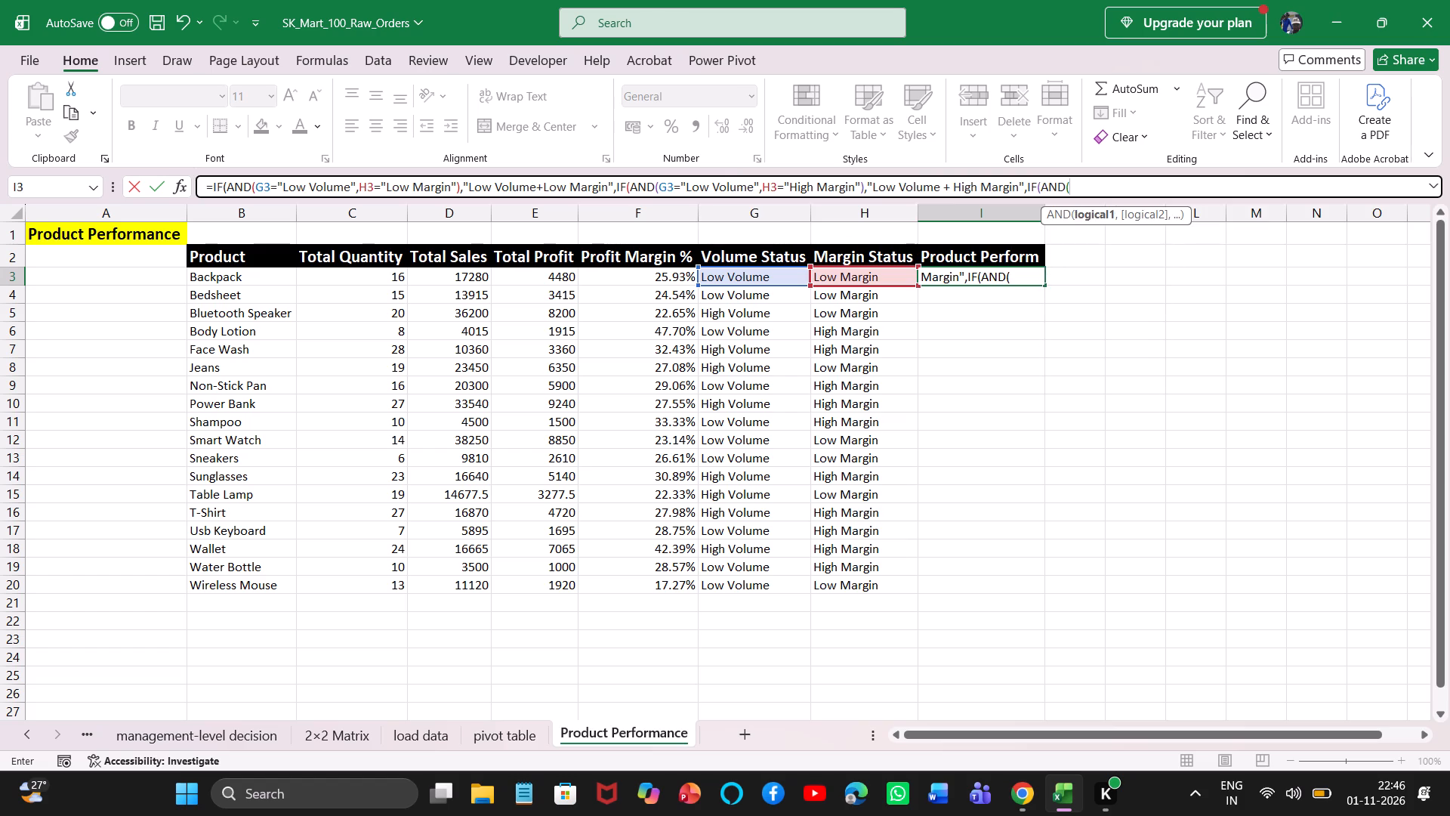
{"action": "left_click", "coordinate": [775, 281]}
{"action": "key", "text": "equal"}
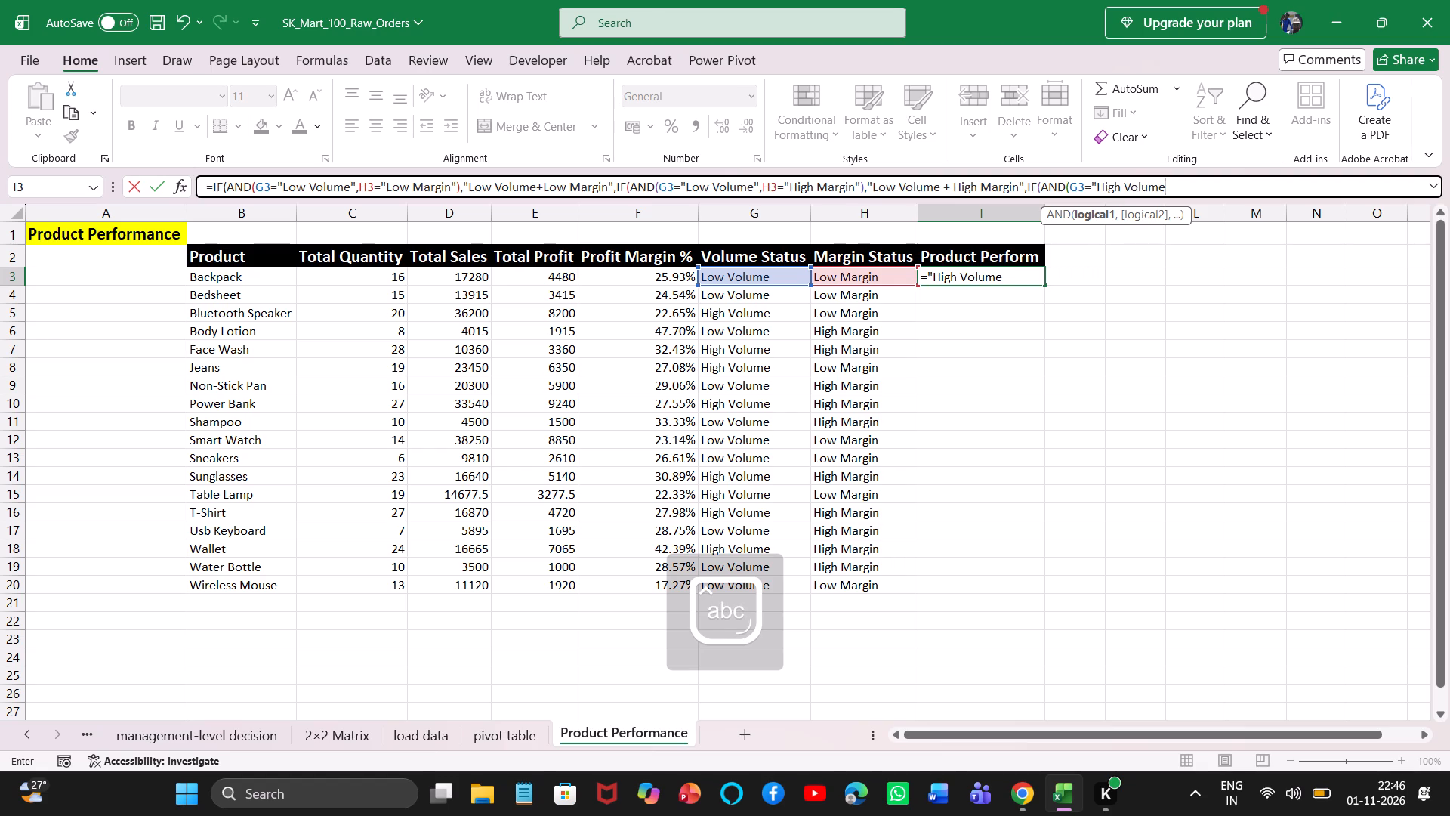
{"action": "type", "text": "\","}
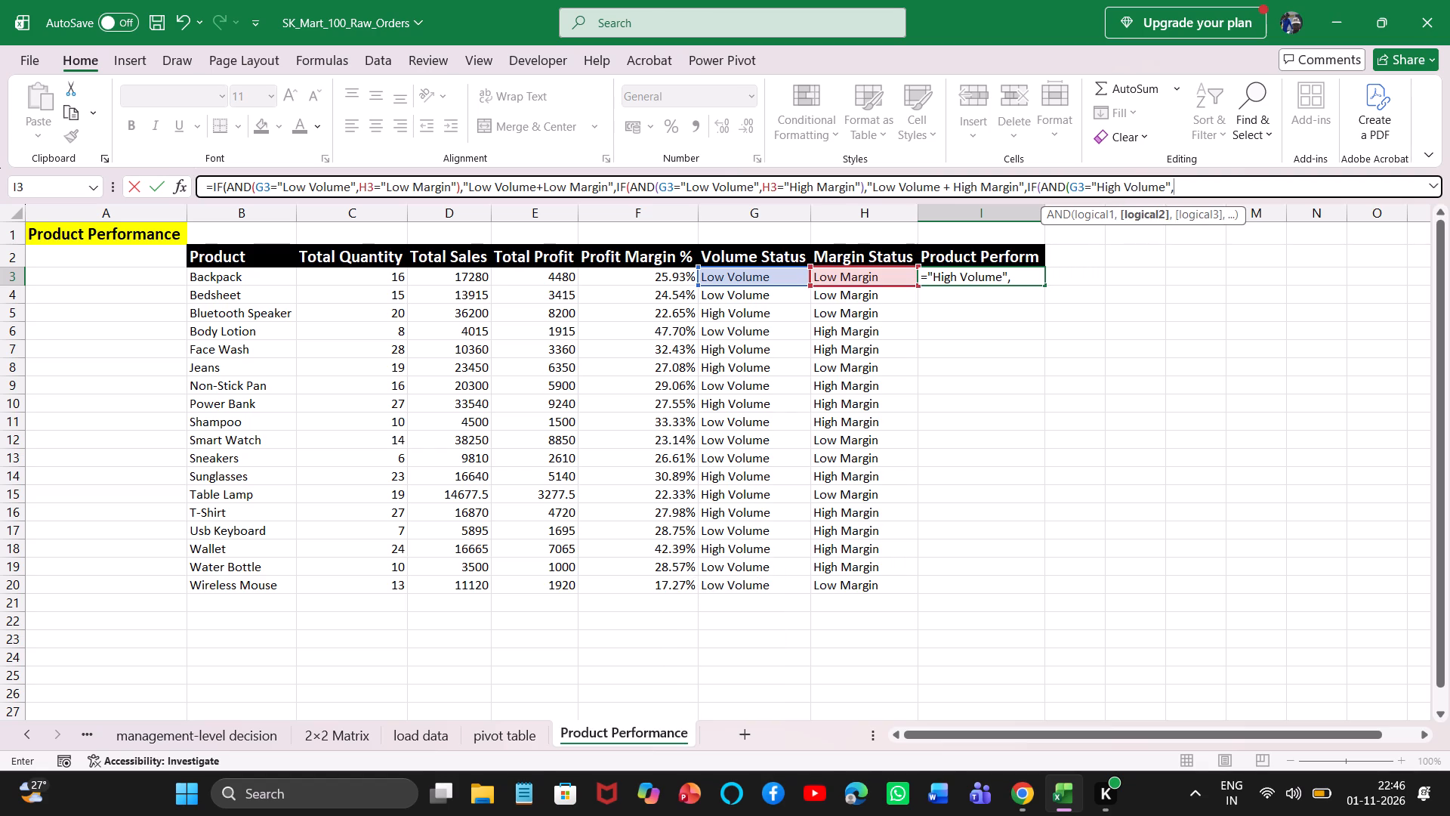
{"action": "left_click", "coordinate": [838, 279]}
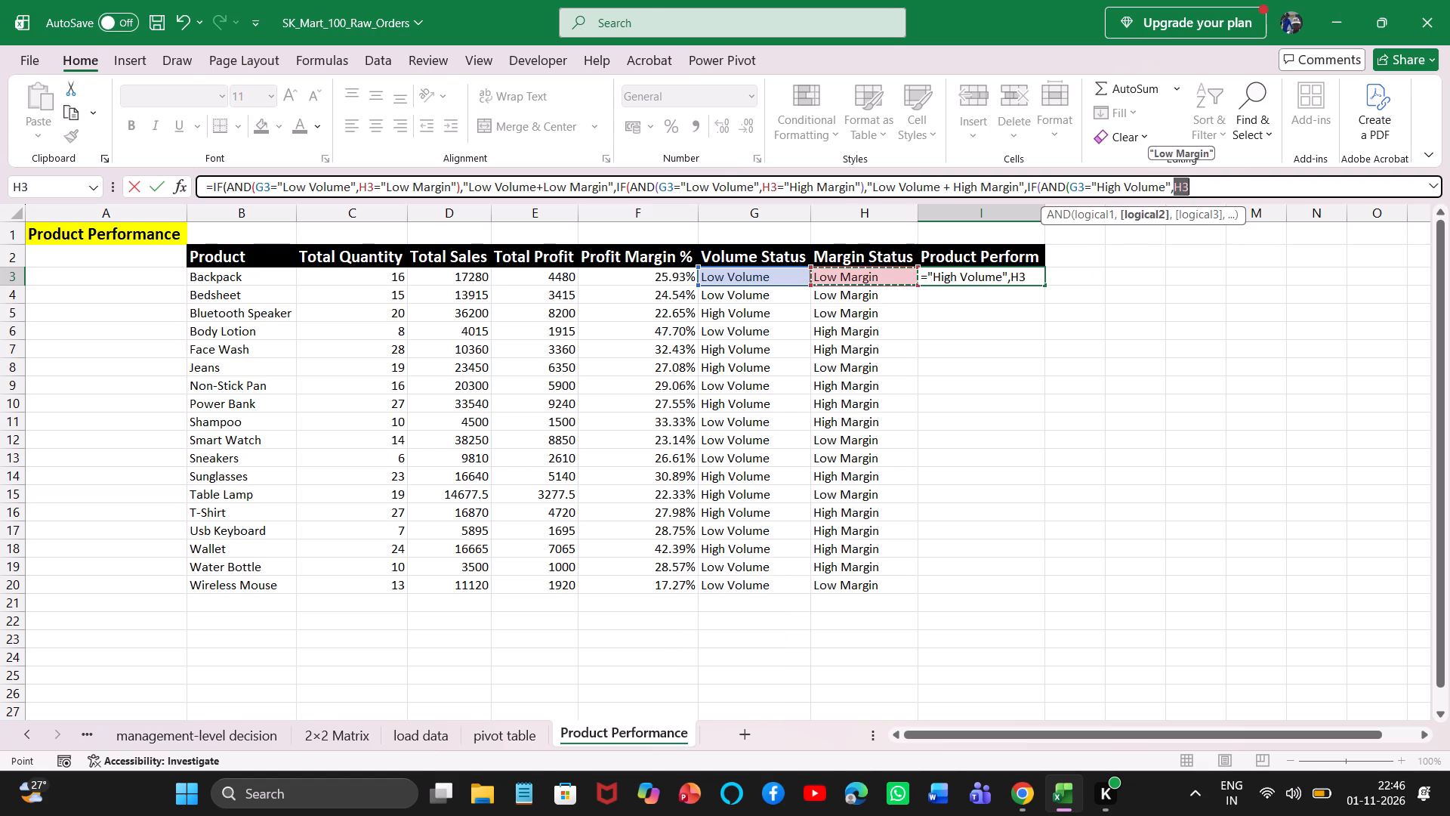
{"action": "key", "text": "equal"}
{"action": "key", "text": "shift+quotedbl"}
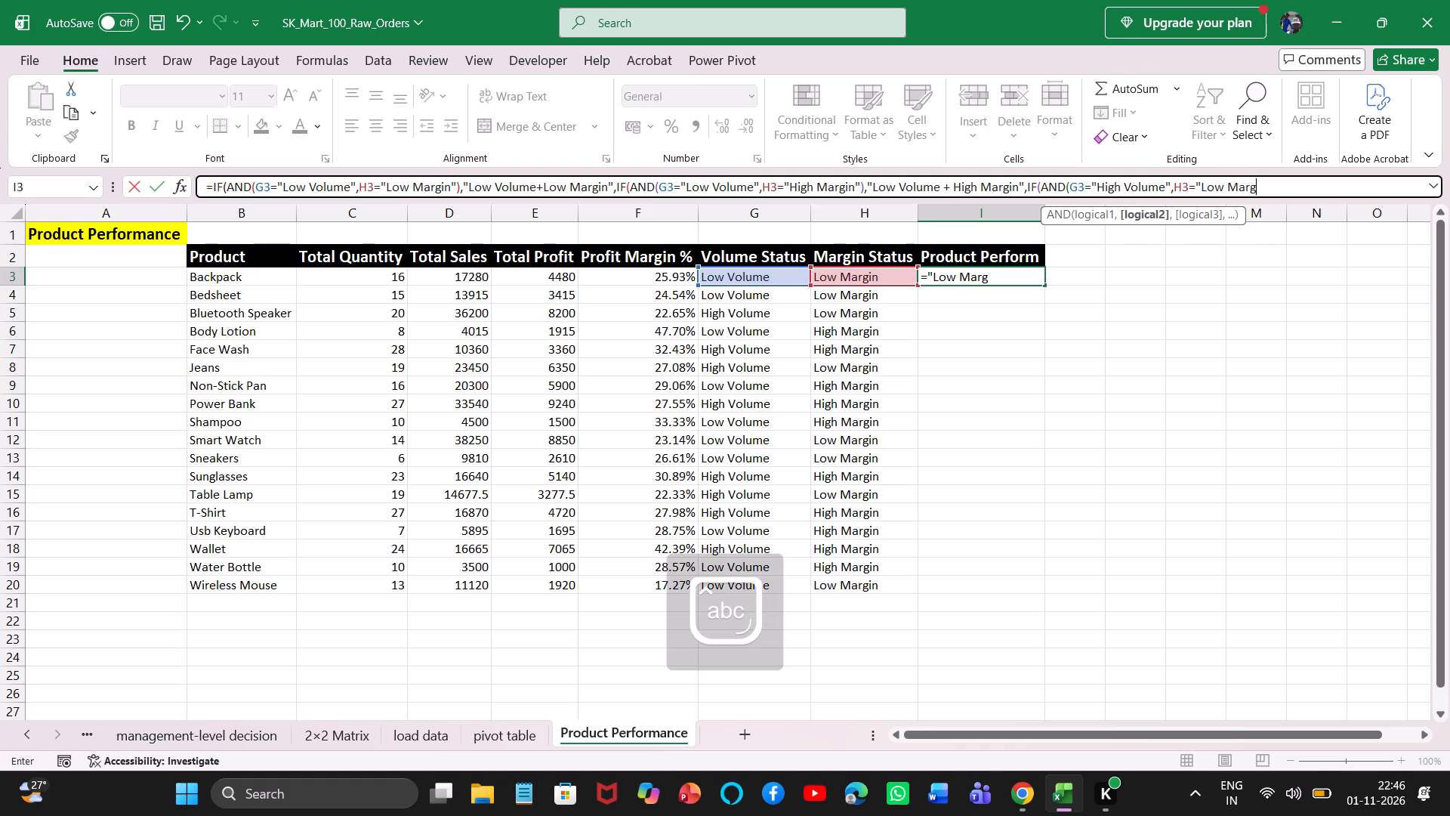
{"action": "key", "text": "shift+quotedbl"}
{"action": "key", "text": "shift+parenright"}
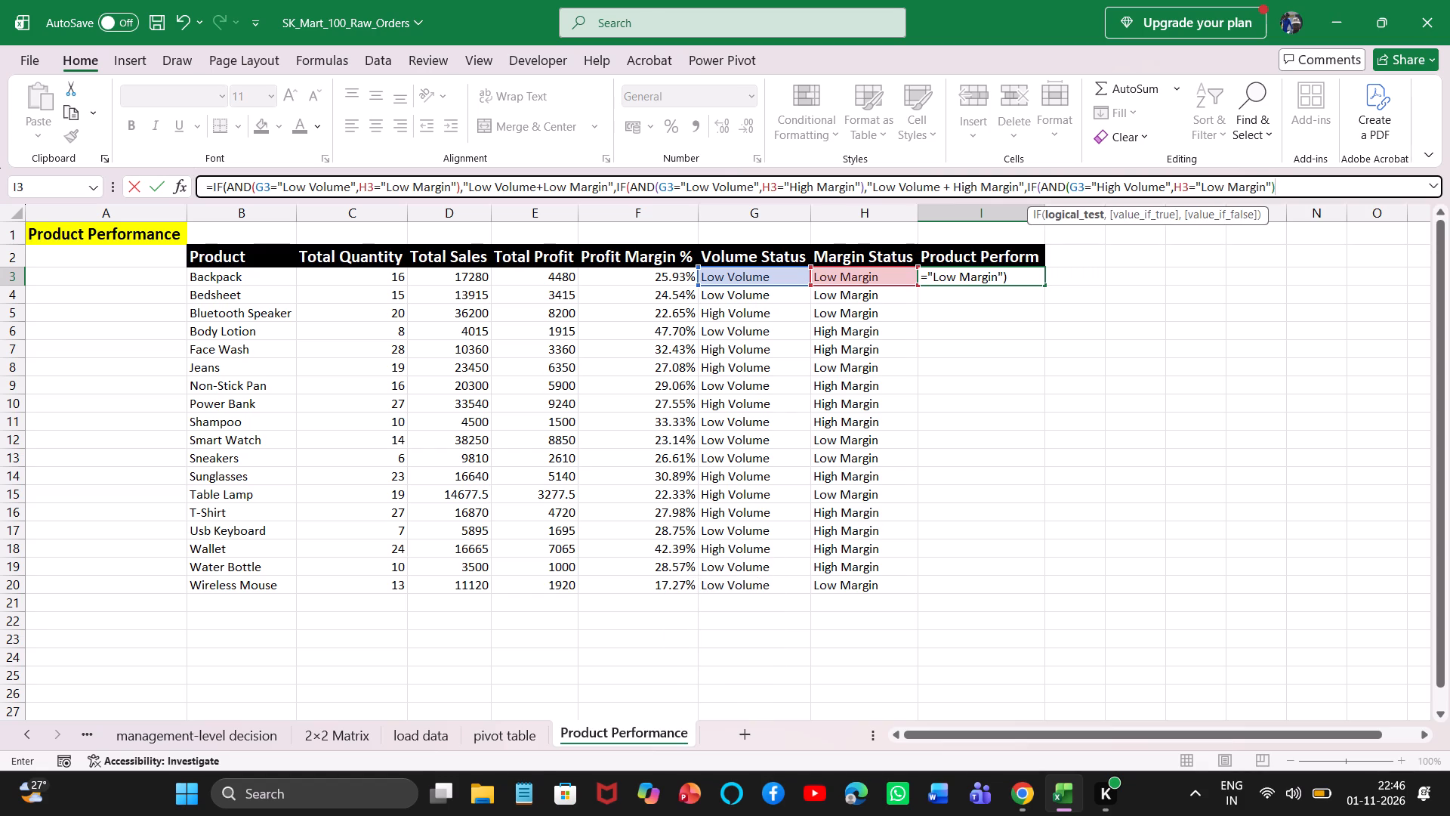
Give the third IF a true result combining "High Volume +" with its margin label, followed by a comma.
{"action": "key", "text": "comma"}
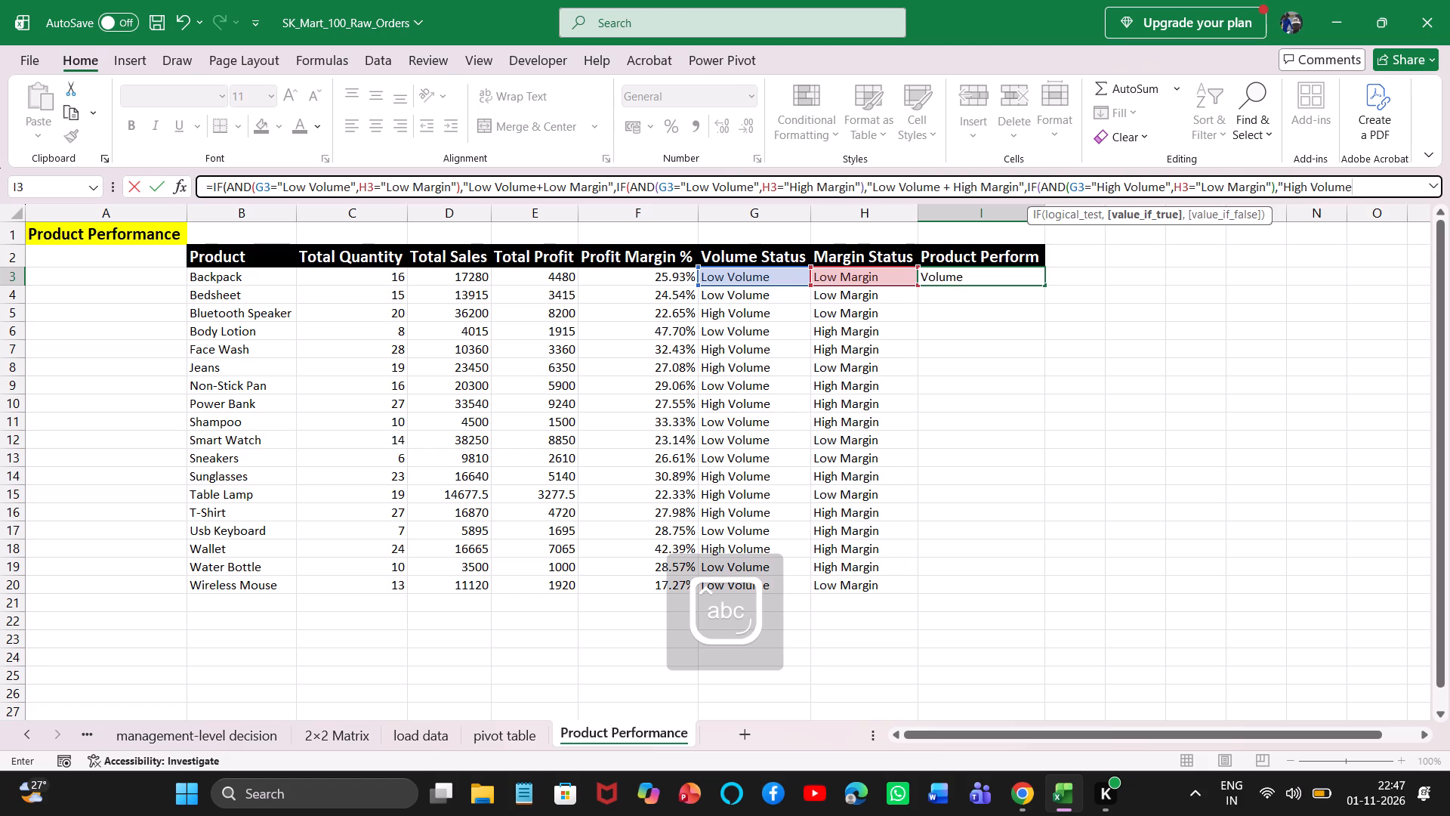
{"action": "key", "text": "space"}
{"action": "type", "text": "+"}
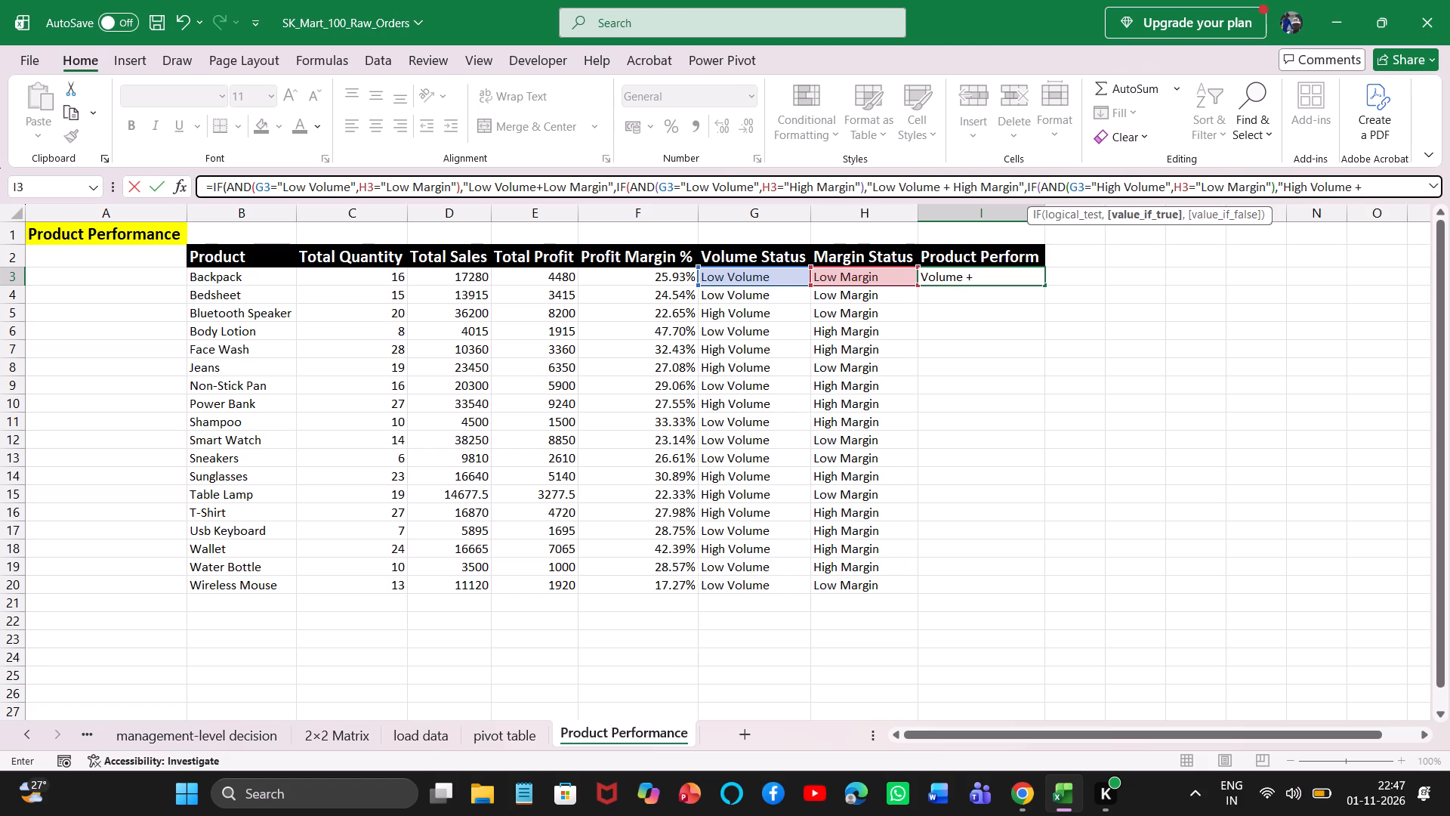
{"action": "key", "text": "space"}
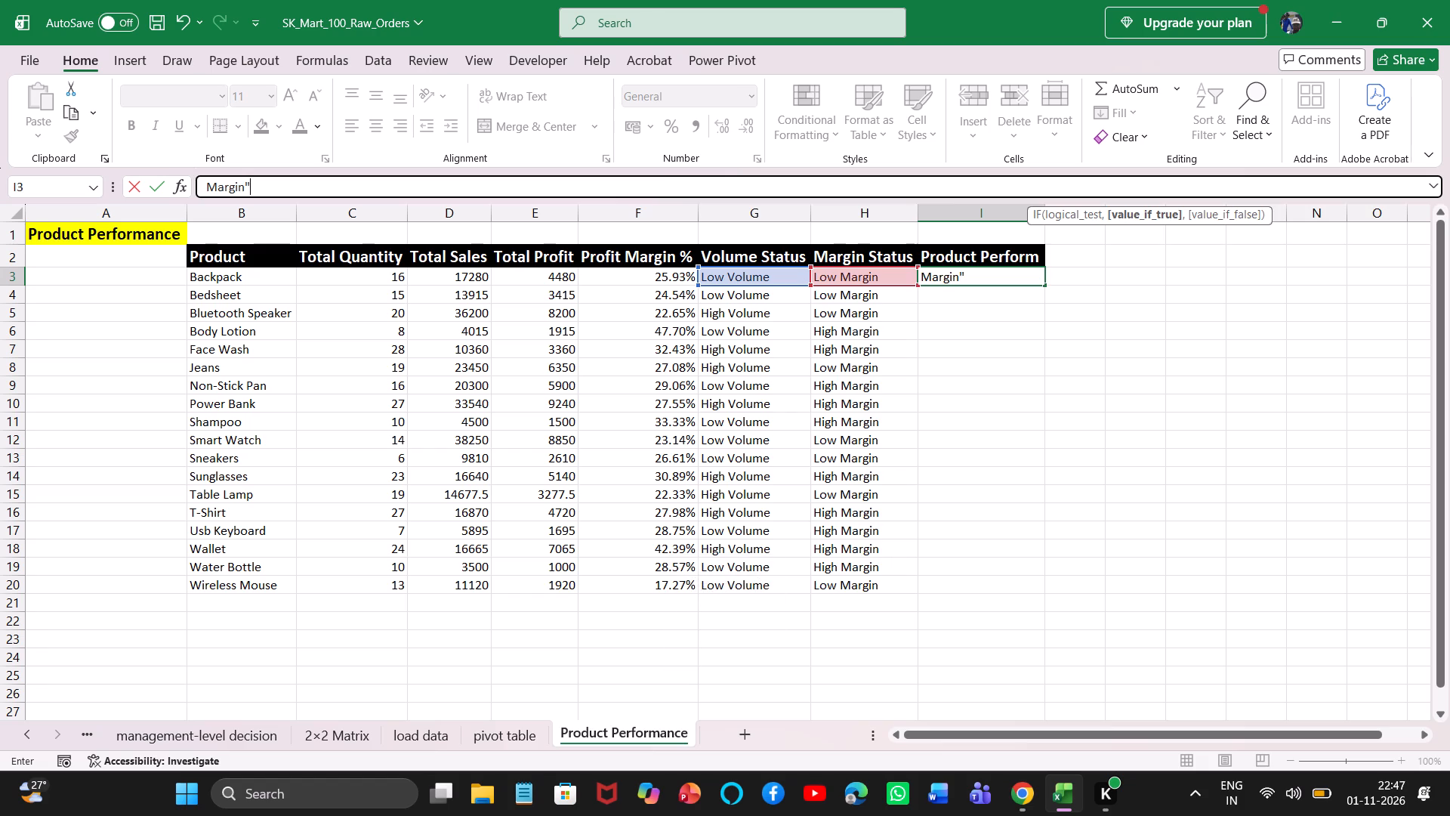
{"action": "key", "text": "comma"}
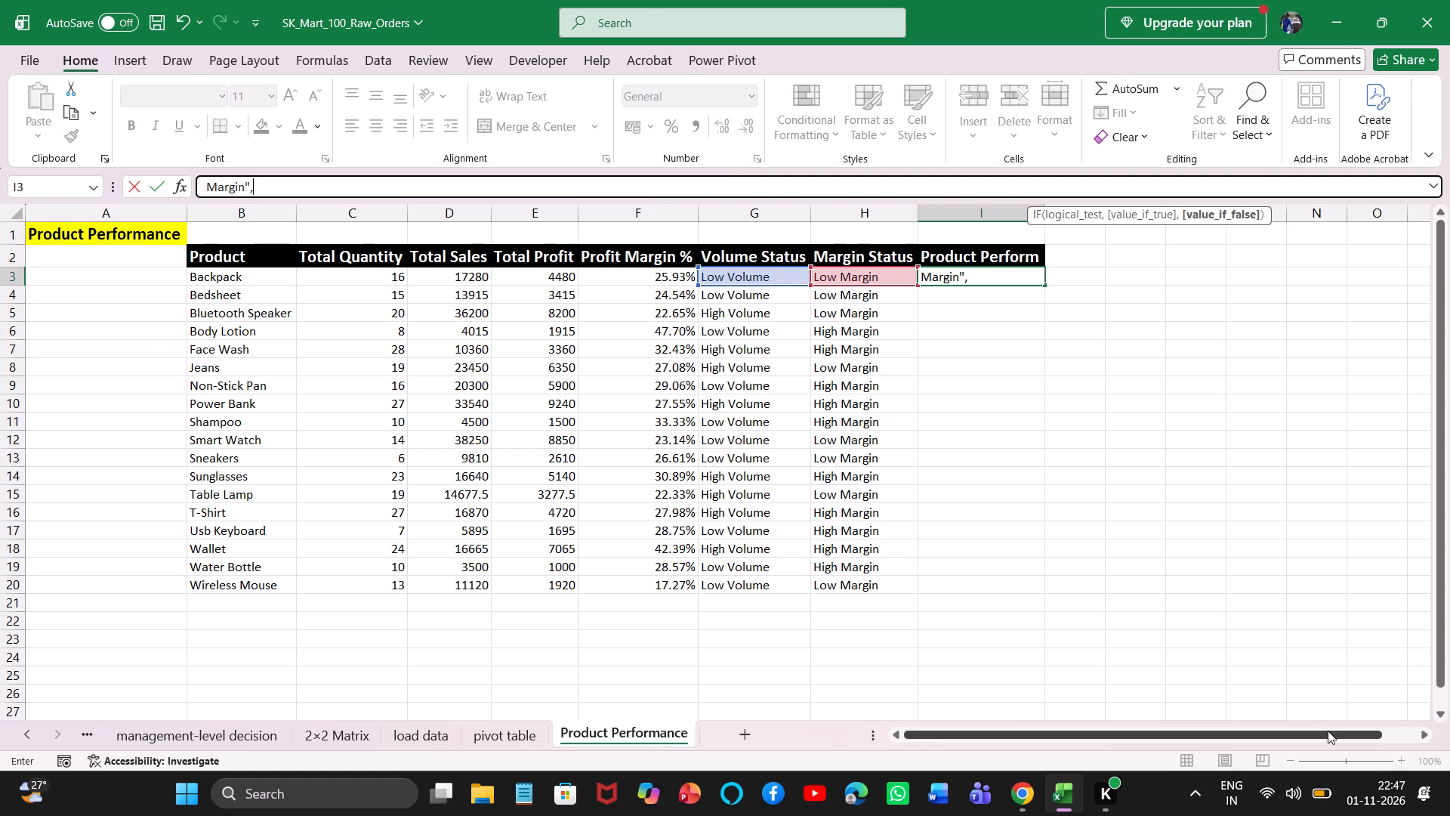
Nest a fourth IF in the I3 formula and open its AND condition with G3="High Volume" as the first test.
{"action": "left_click_drag", "start_coordinate": [1328, 731], "coordinate": [1402, 727]}
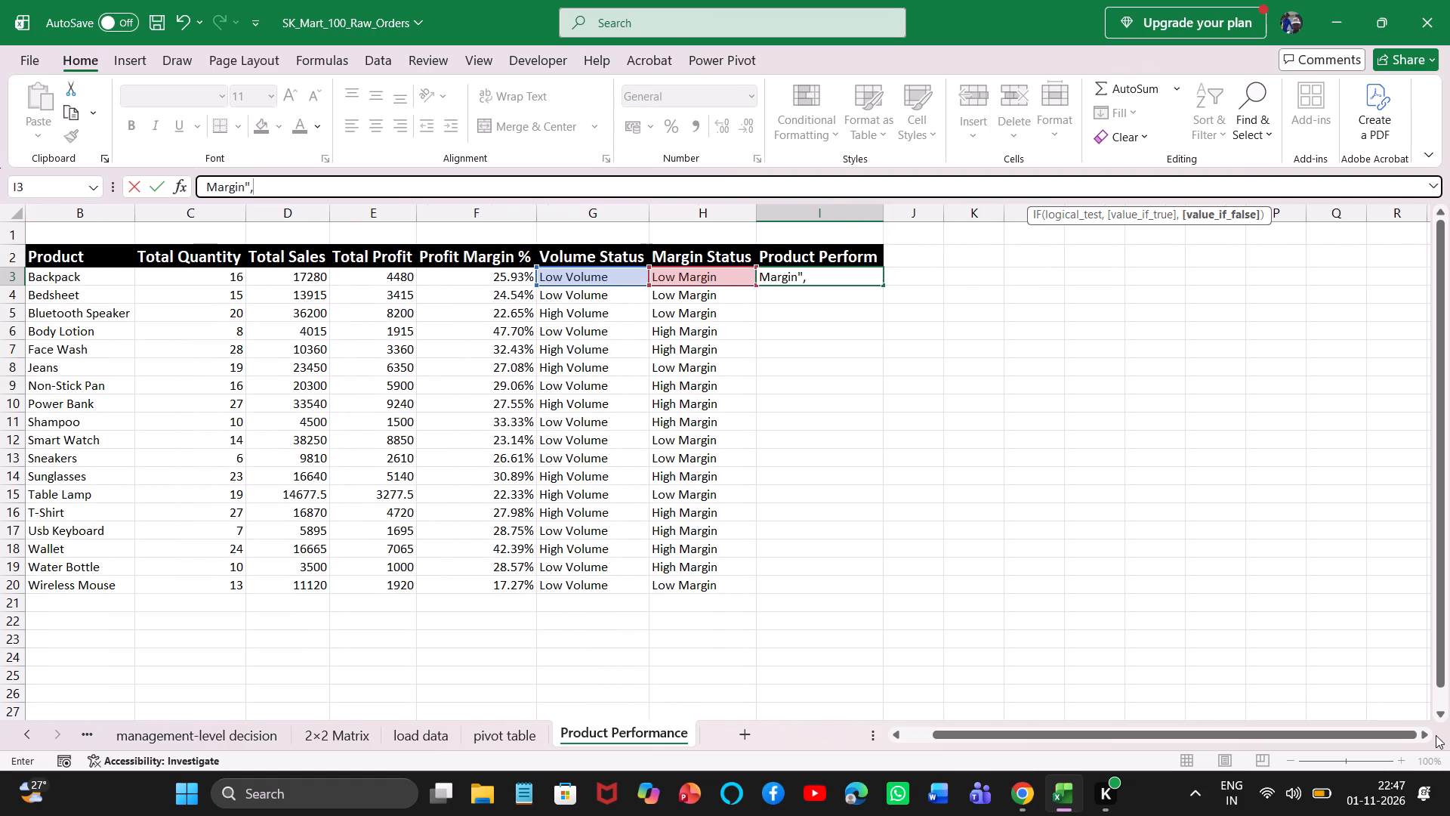
{"action": "triple_click", "coordinate": [1428, 736]}
{"action": "left_click", "coordinate": [1428, 736]}
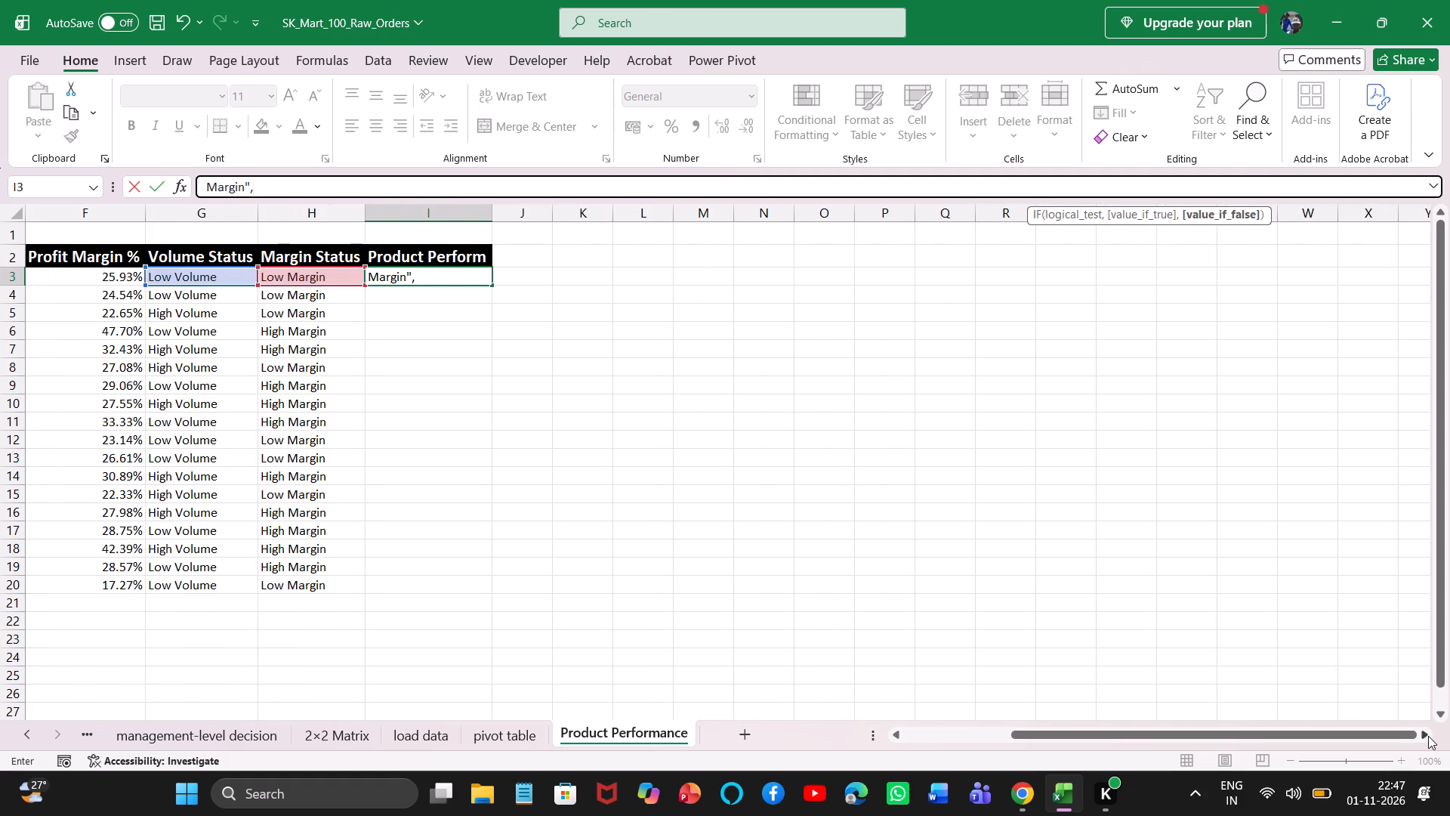
{"action": "type", "text": "if"}
{"action": "key", "text": "Tab"}
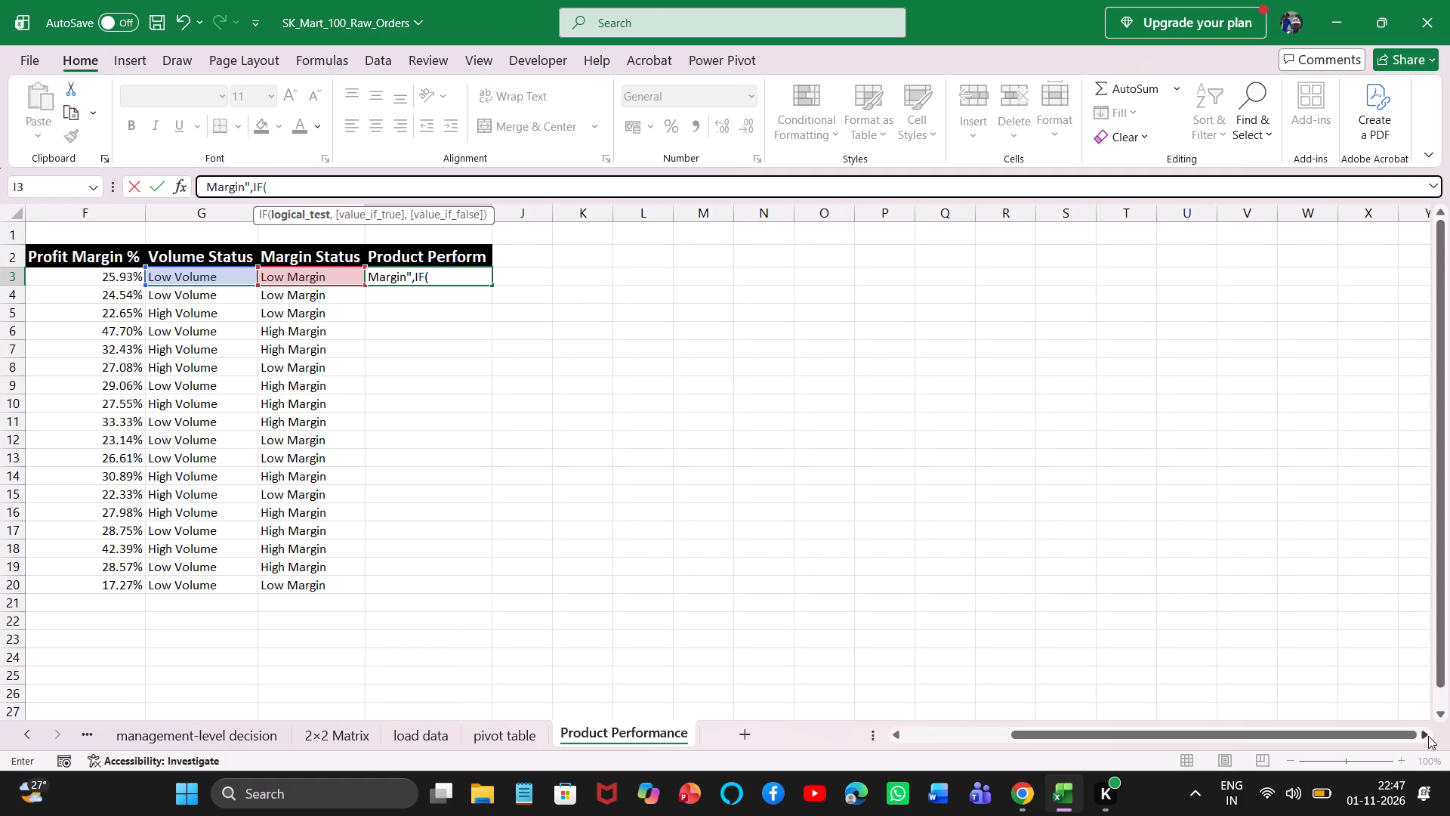
{"action": "type", "text": "and"}
{"action": "key", "text": "Tab"}
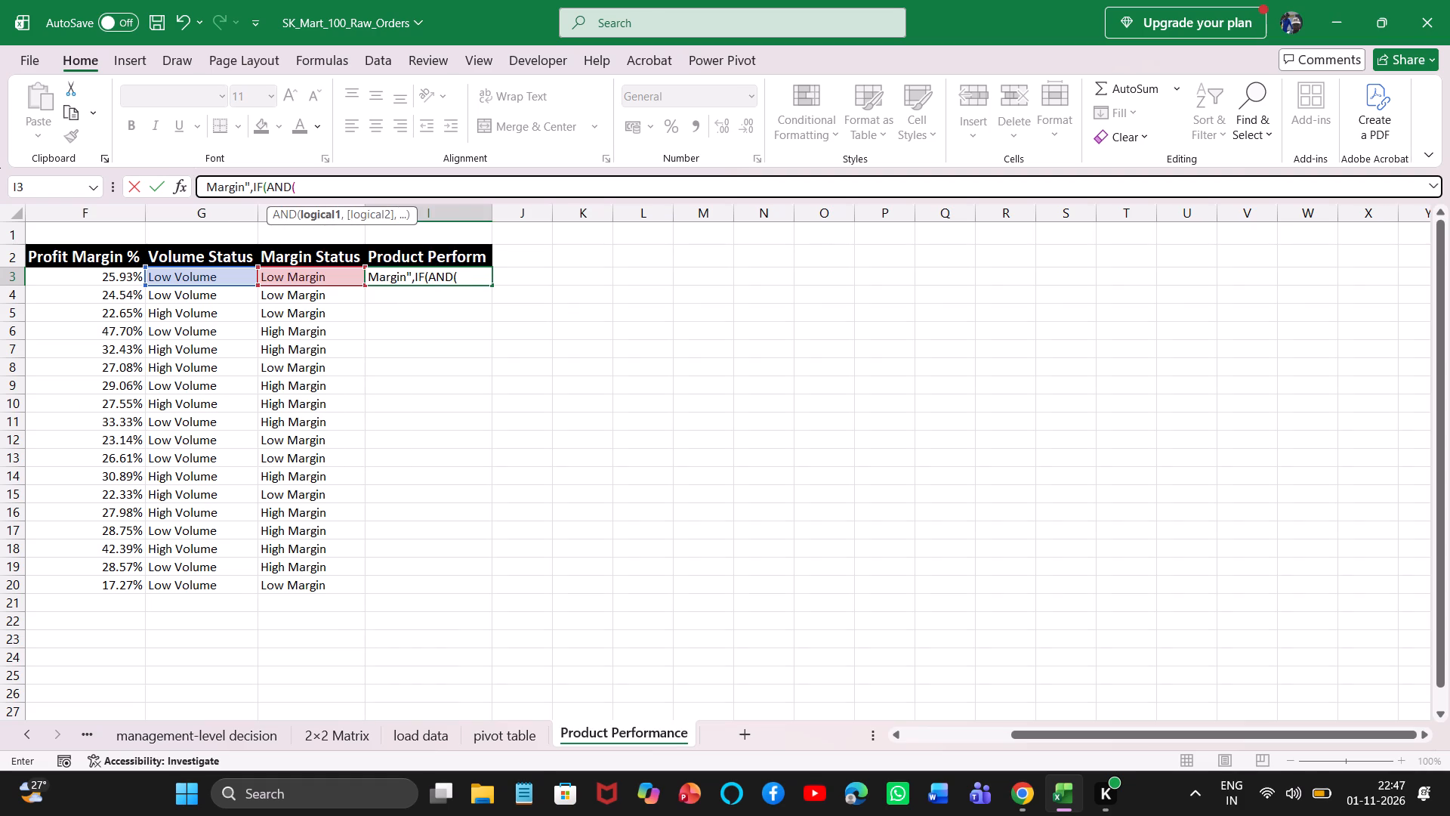
{"action": "left_click", "coordinate": [207, 280]}
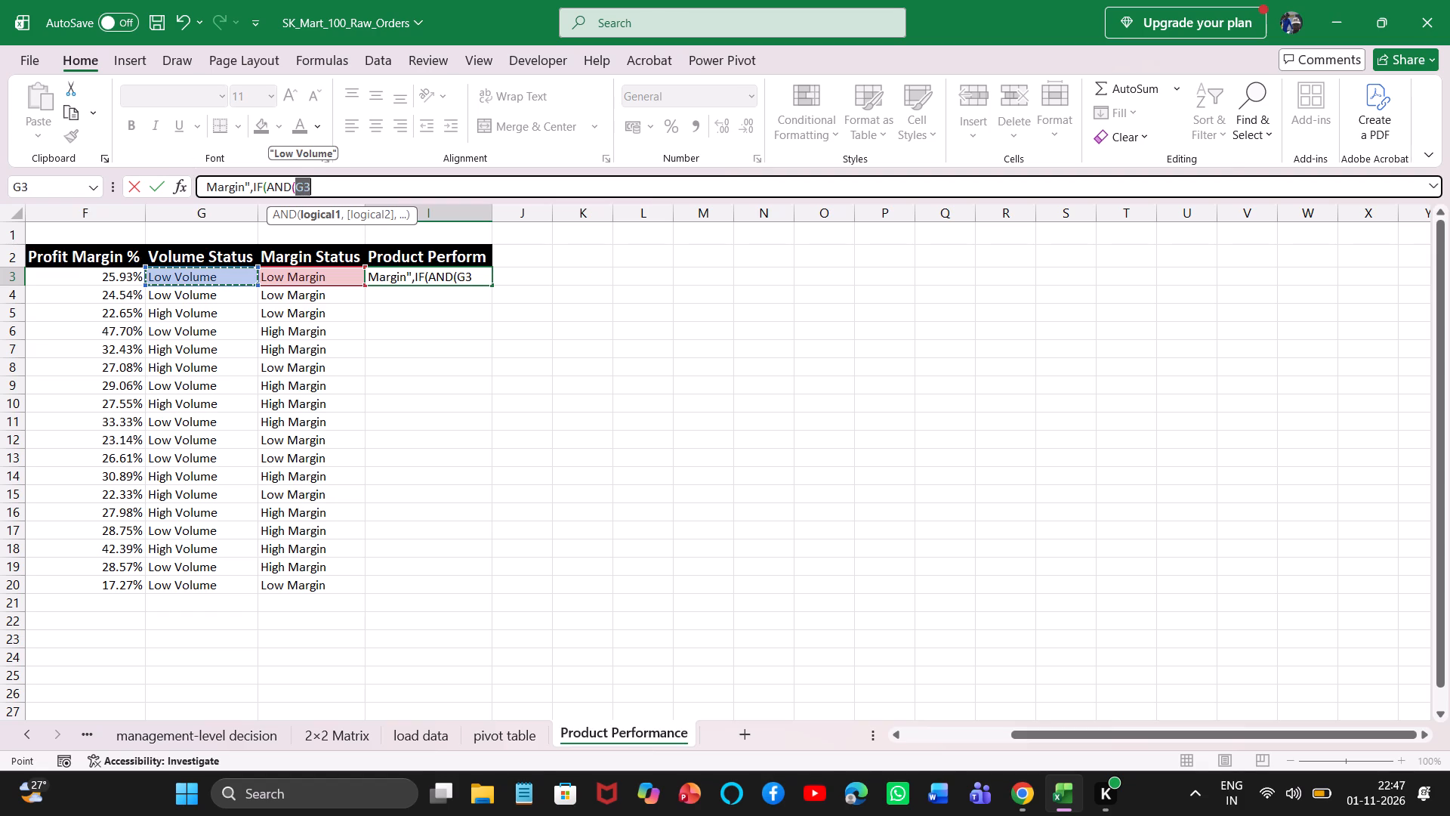
{"action": "key", "text": "equal"}
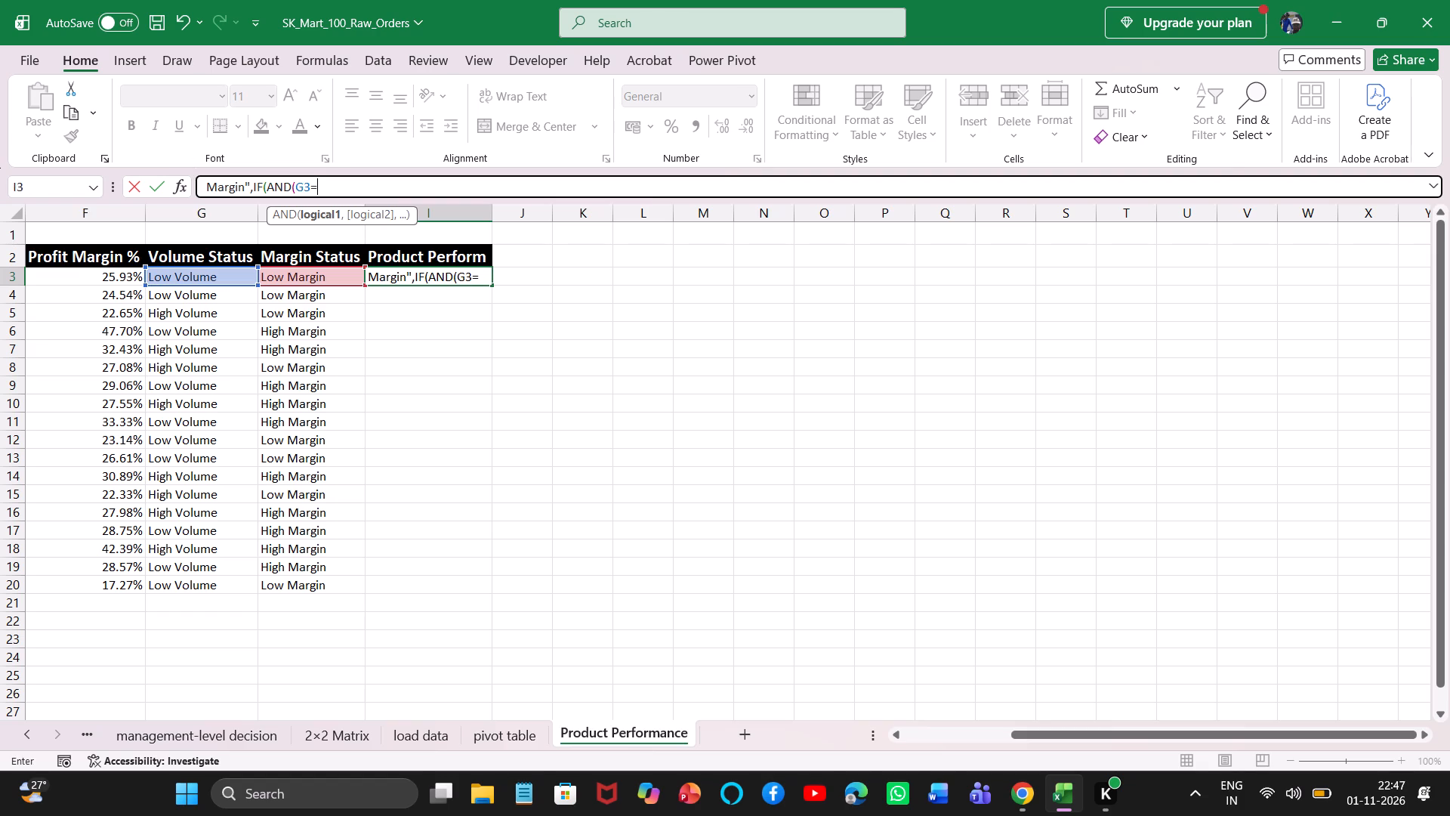
{"action": "key", "text": "shift+quotedbl"}
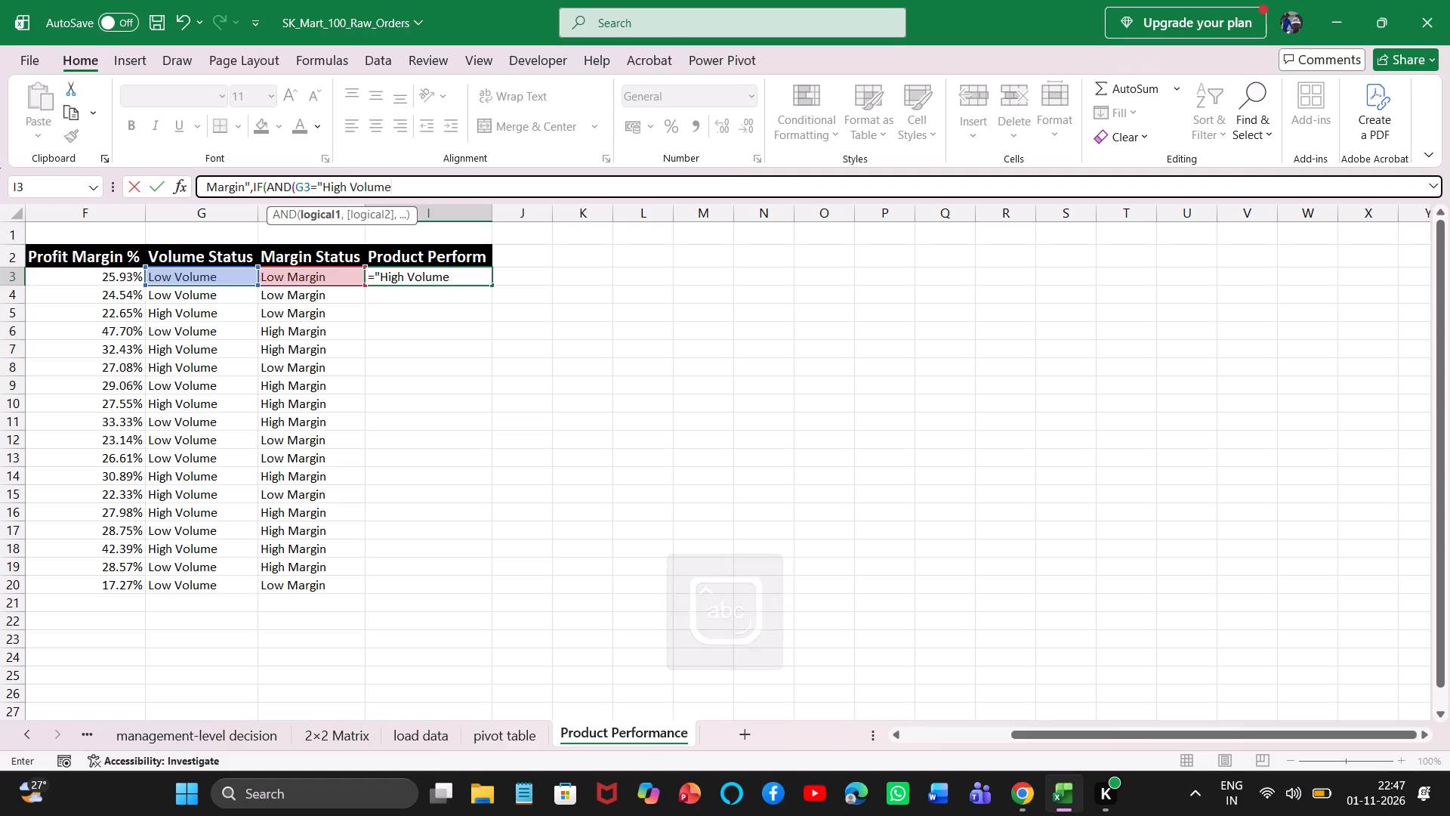
{"action": "key", "text": "shift+quotedbl"}
{"action": "key", "text": "comma"}
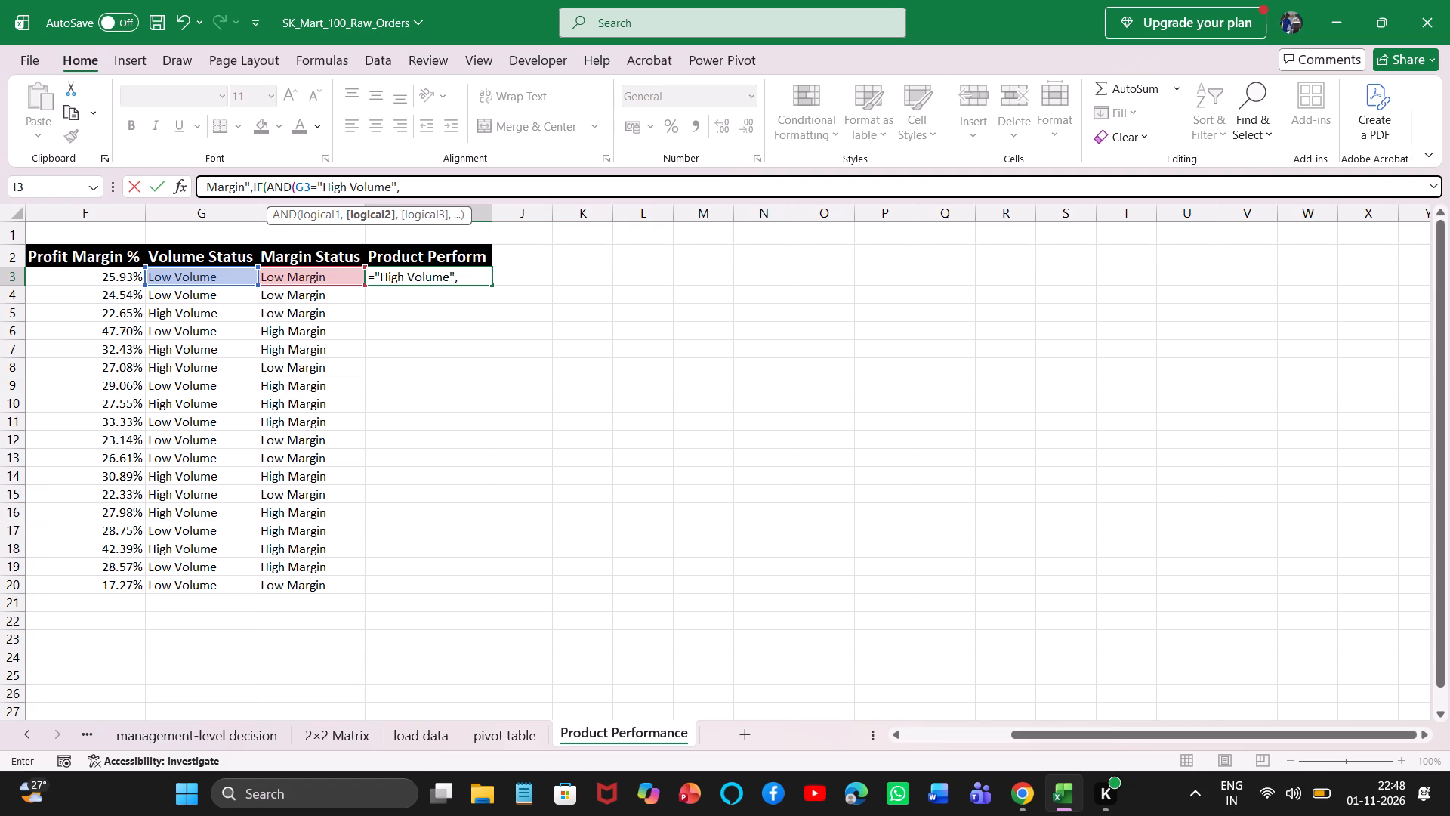
Add H3="High Margin" as the second test of the fourth IF's condition in I3 and close the AND.
{"action": "key", "text": "shift+quotedbl"}
{"action": "left_click", "coordinate": [319, 272]}
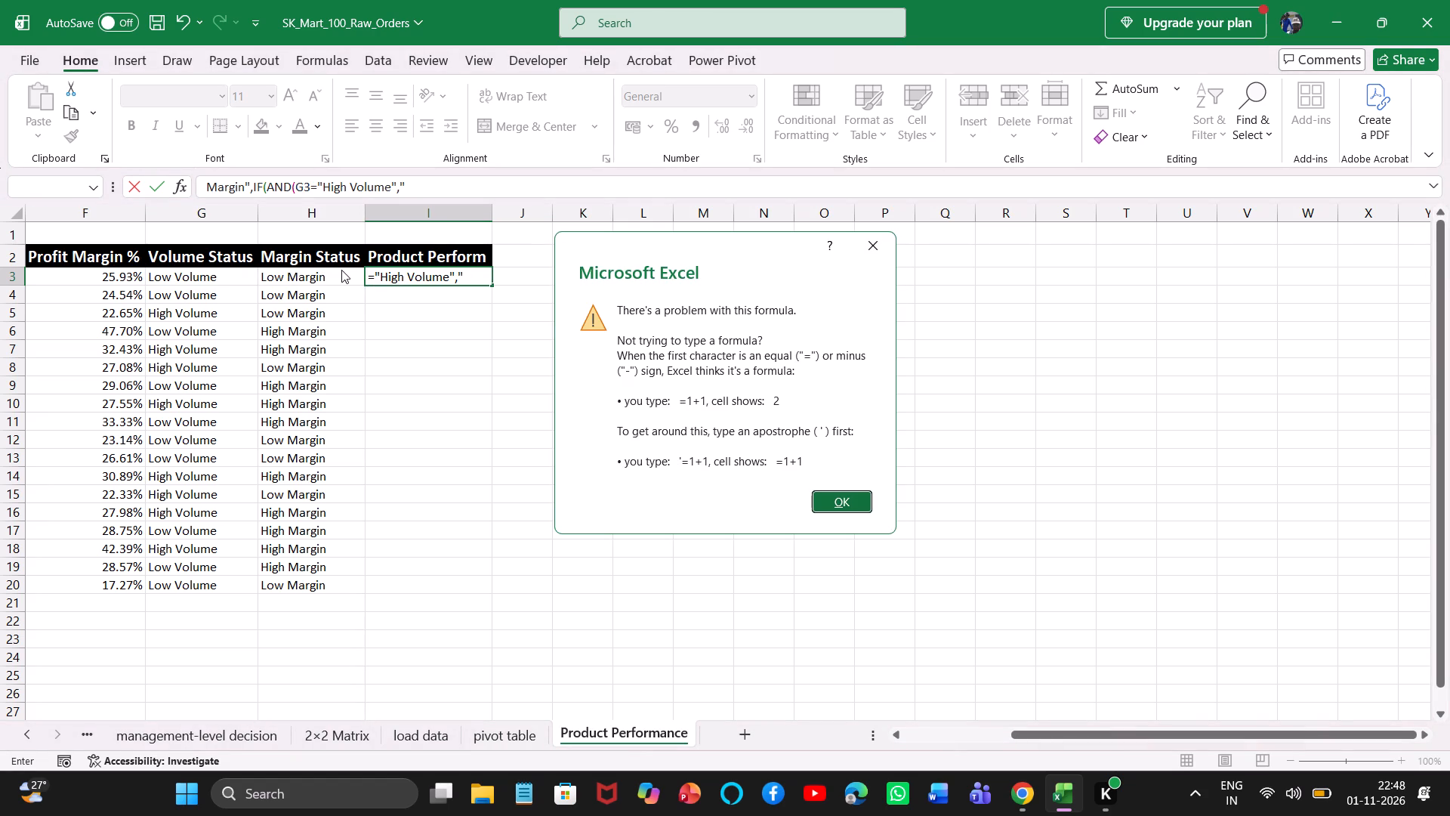
{"action": "left_click", "coordinate": [862, 246]}
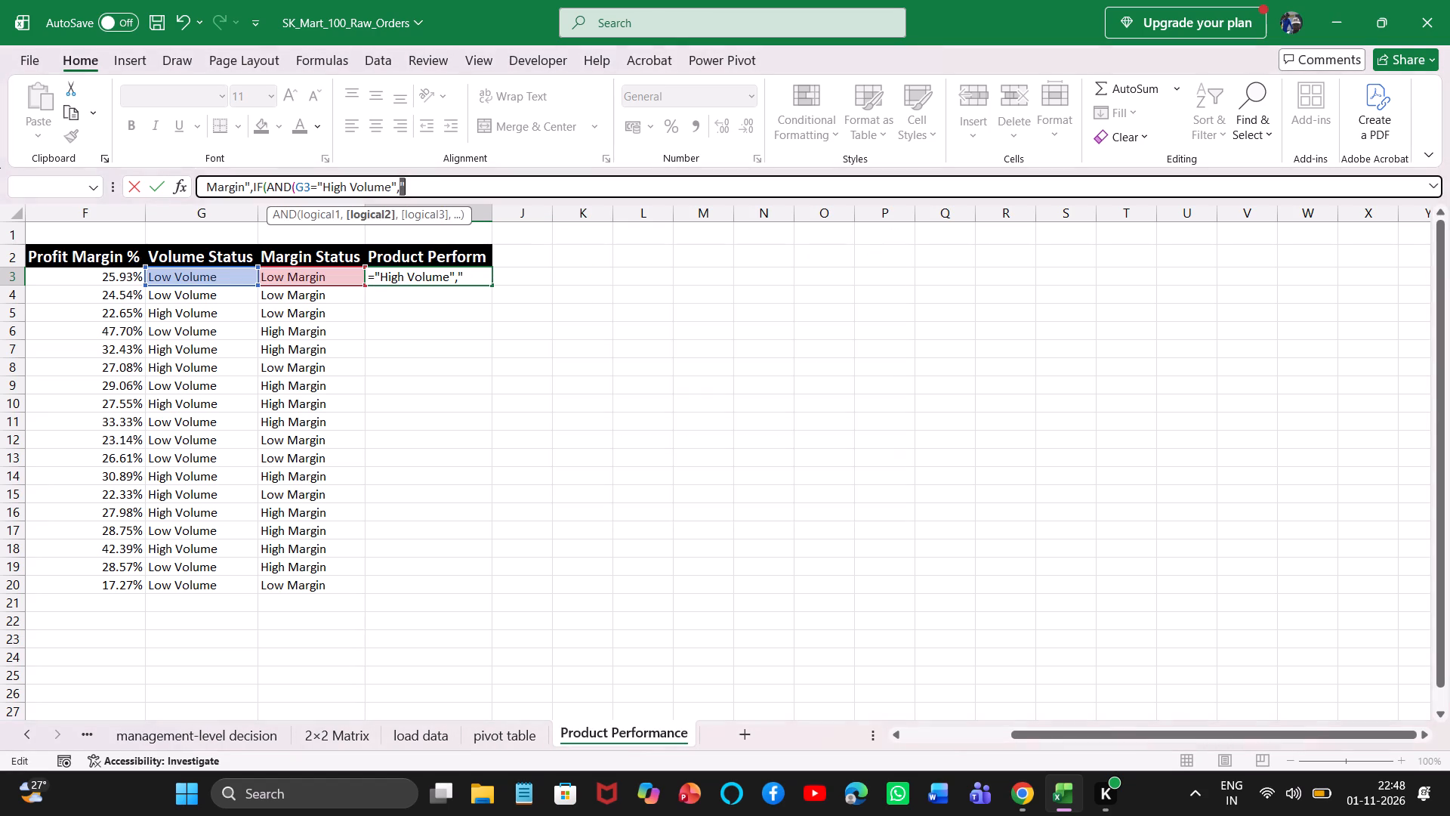
{"action": "left_click", "coordinate": [353, 277]}
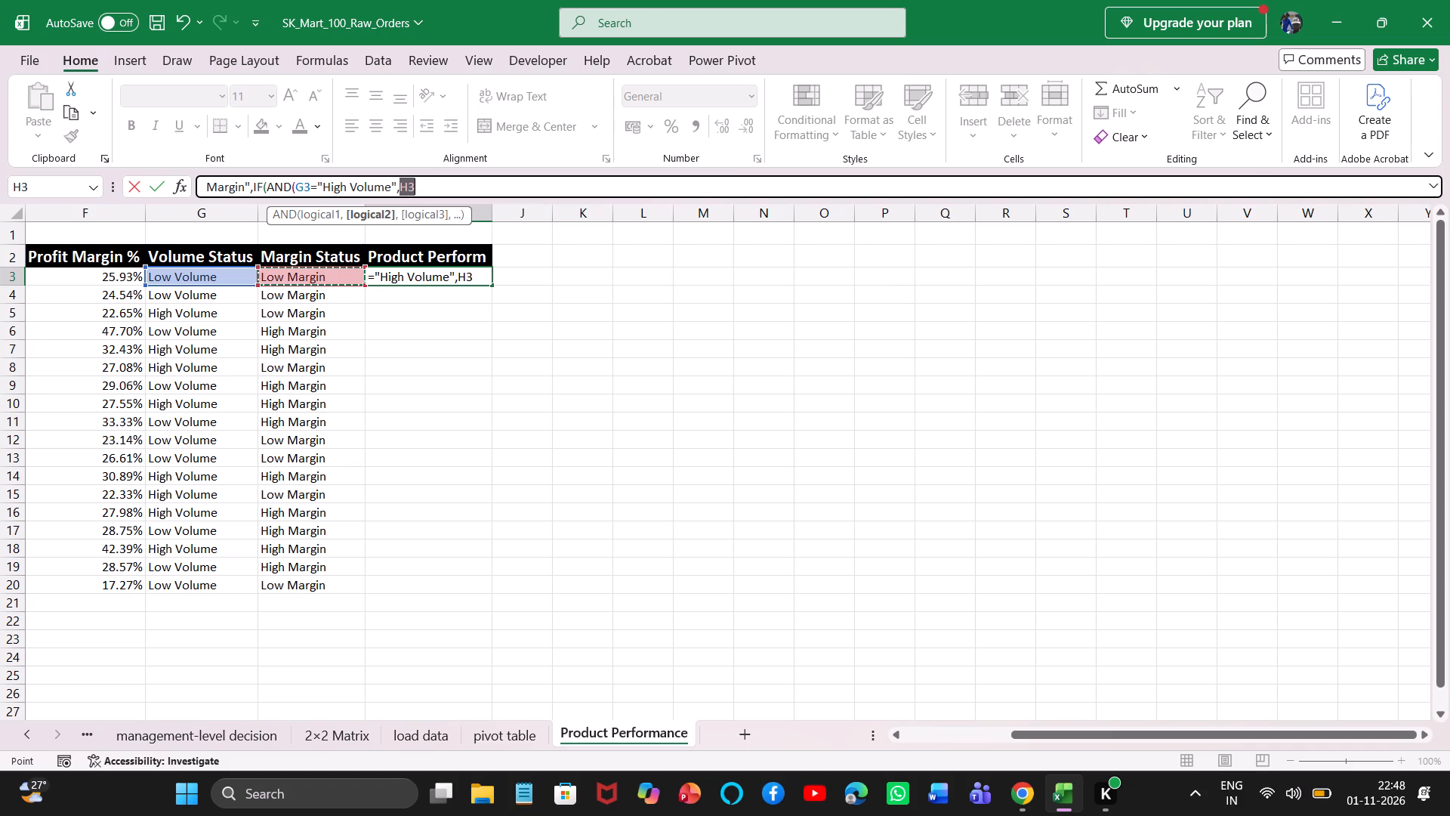
{"action": "key", "text": "equal"}
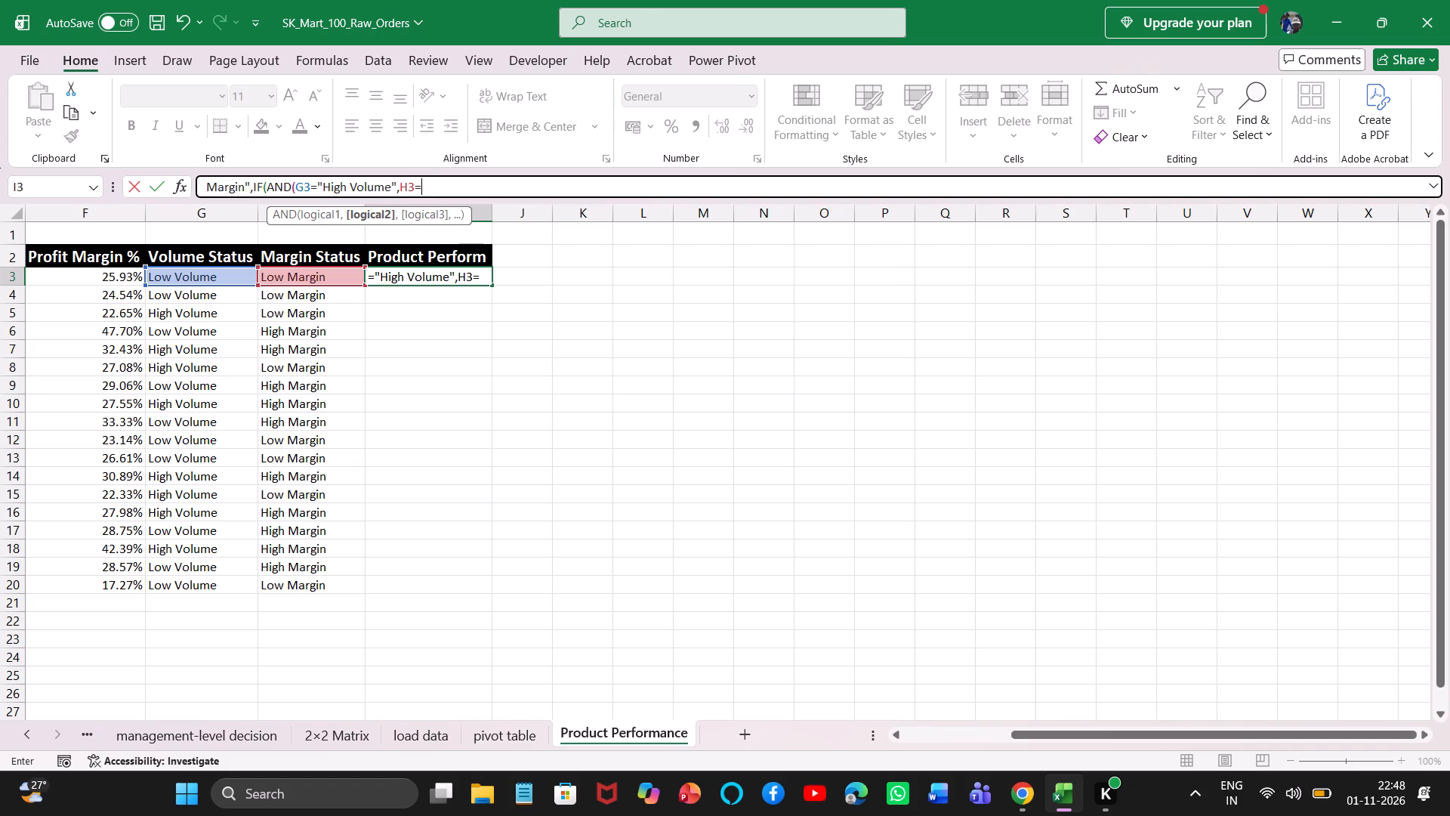
{"action": "key", "text": "shift+quotedbl"}
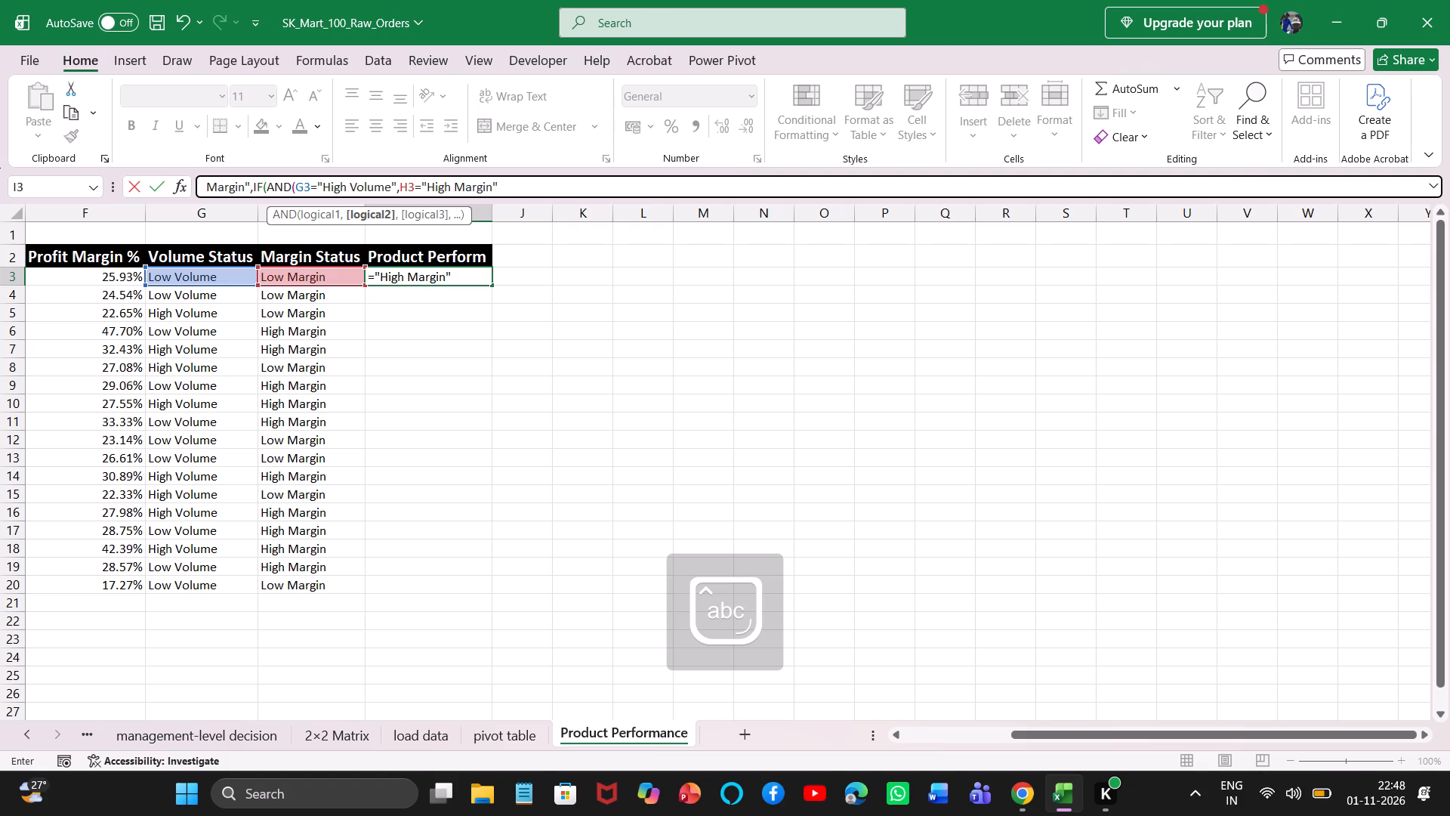
{"action": "key", "text": "shift+parenright"}
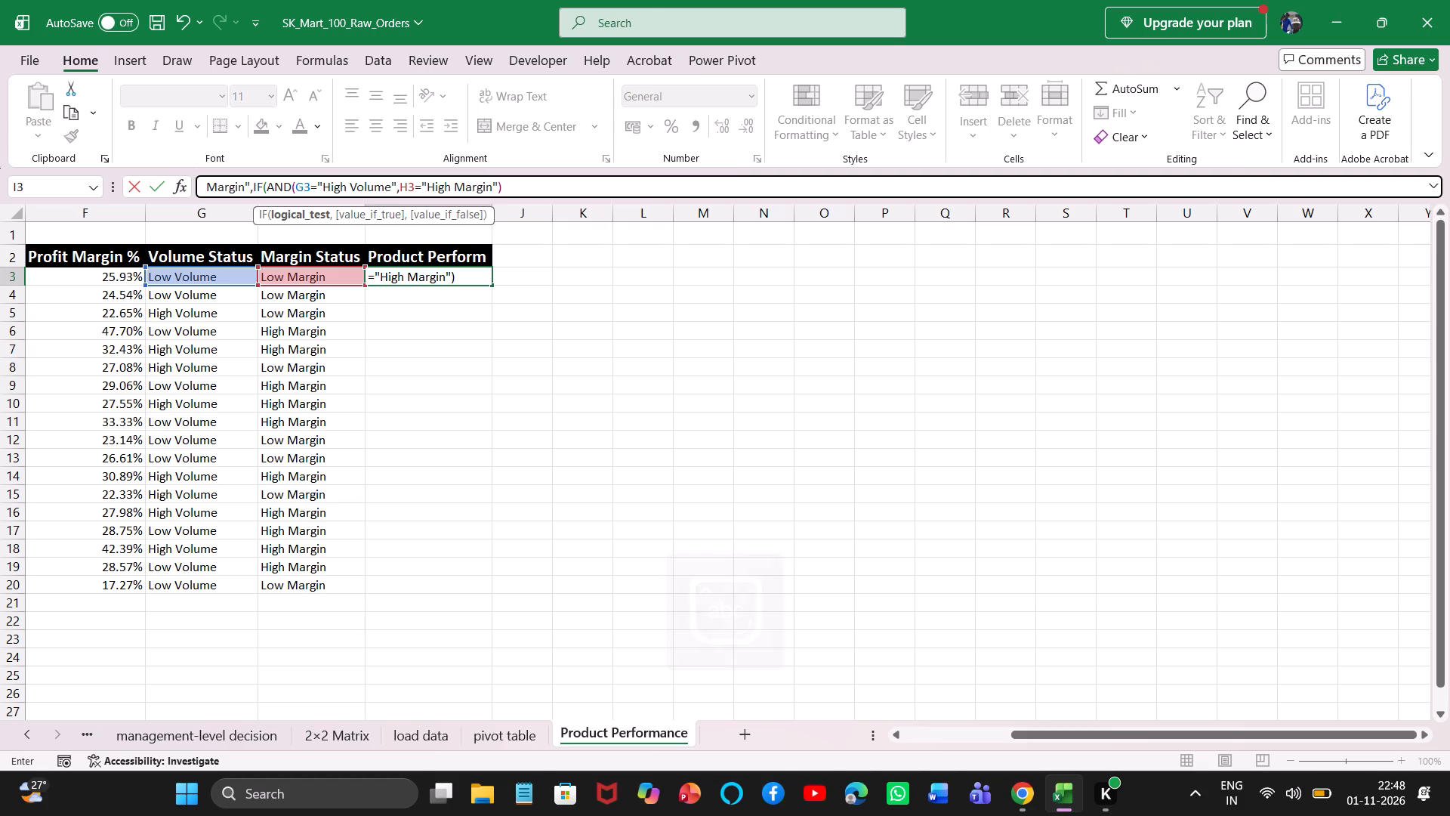
Give the fourth IF in I3 the true result "High Volume + High Margin", followed by a comma.
{"action": "key", "text": "comma"}
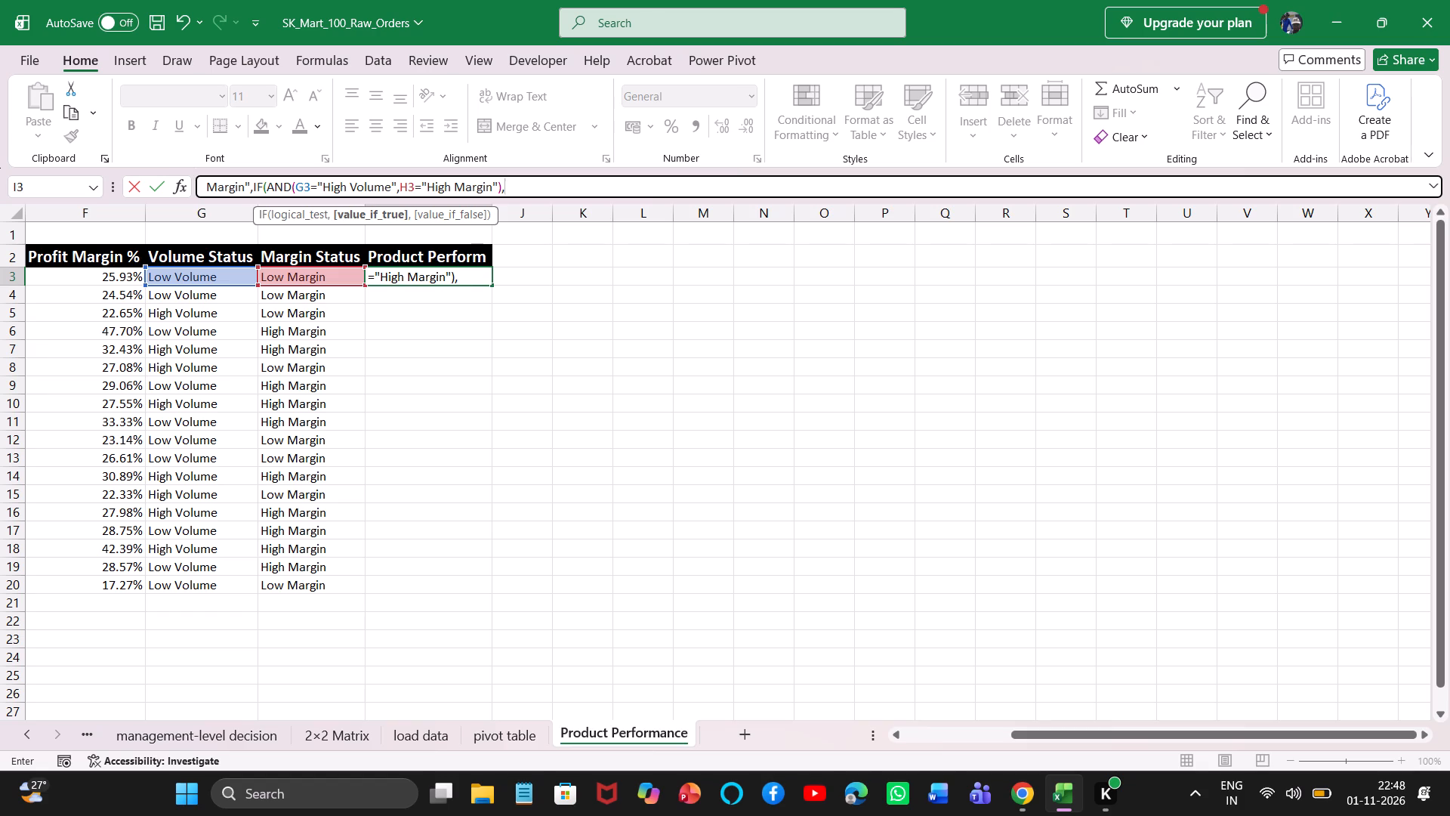
{"action": "key", "text": "shift+quotedbl"}
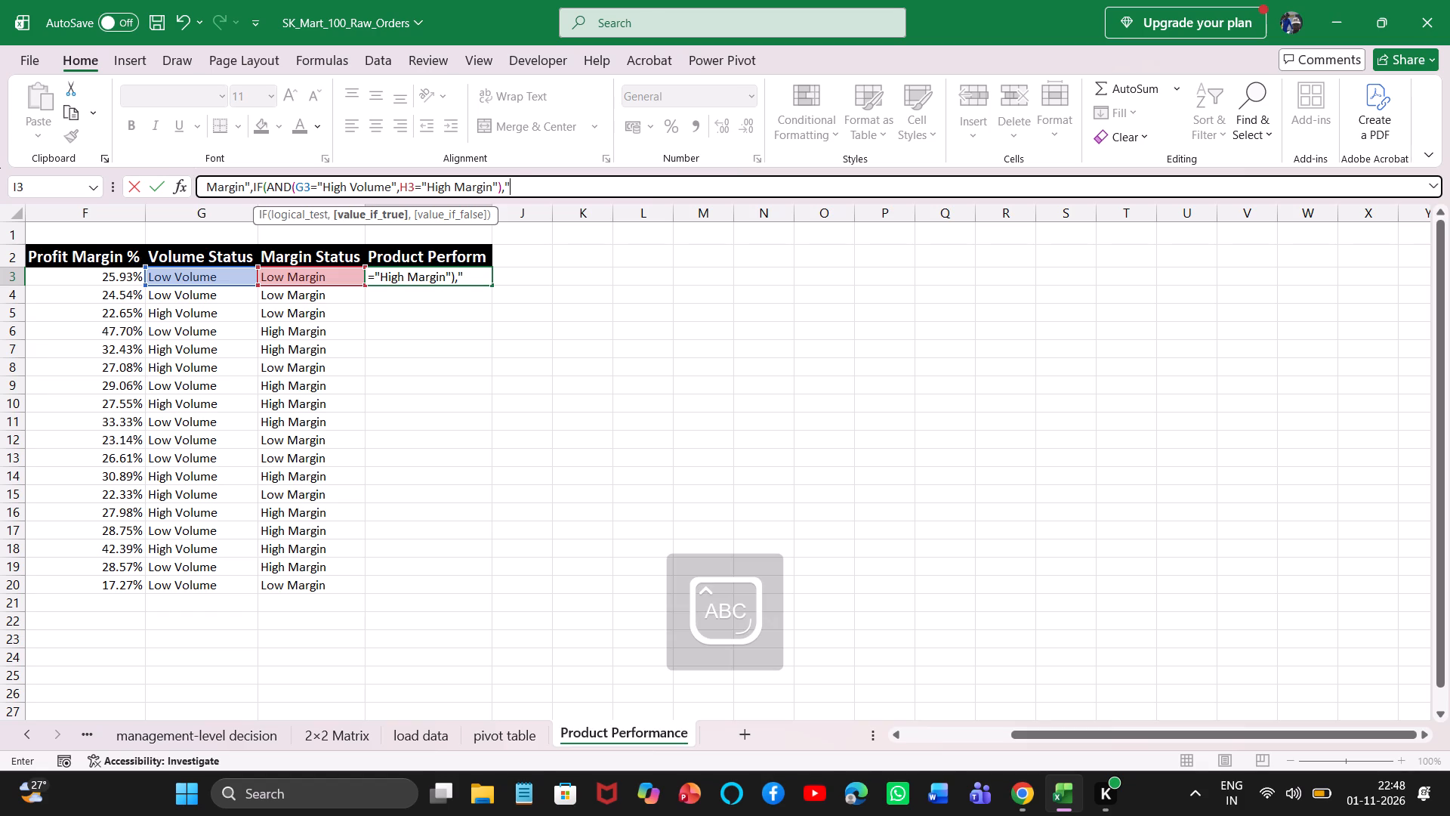
{"action": "key", "text": "h"}
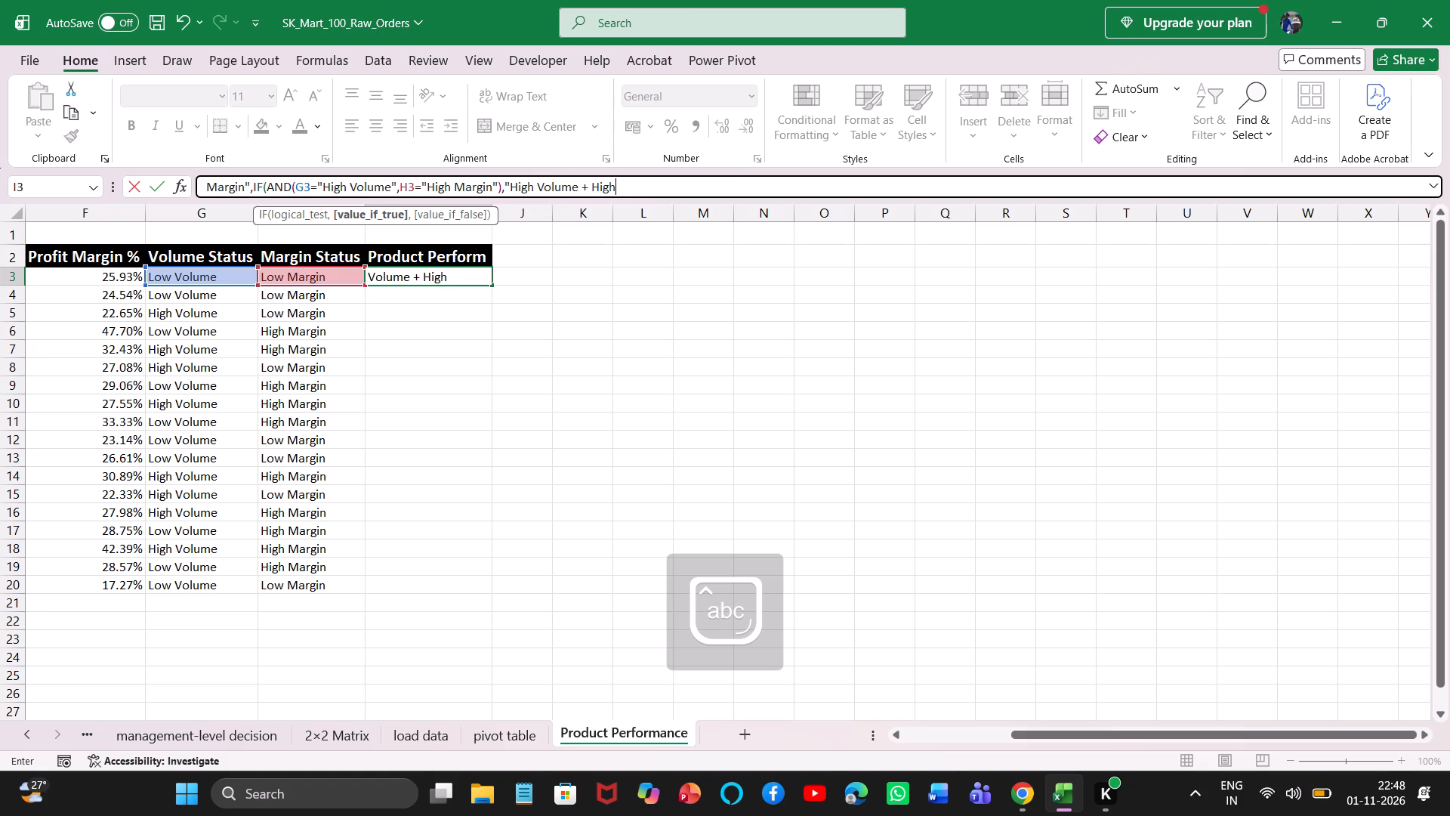
{"action": "key", "text": "space"}
{"action": "key", "text": "shift+quotedbl"}
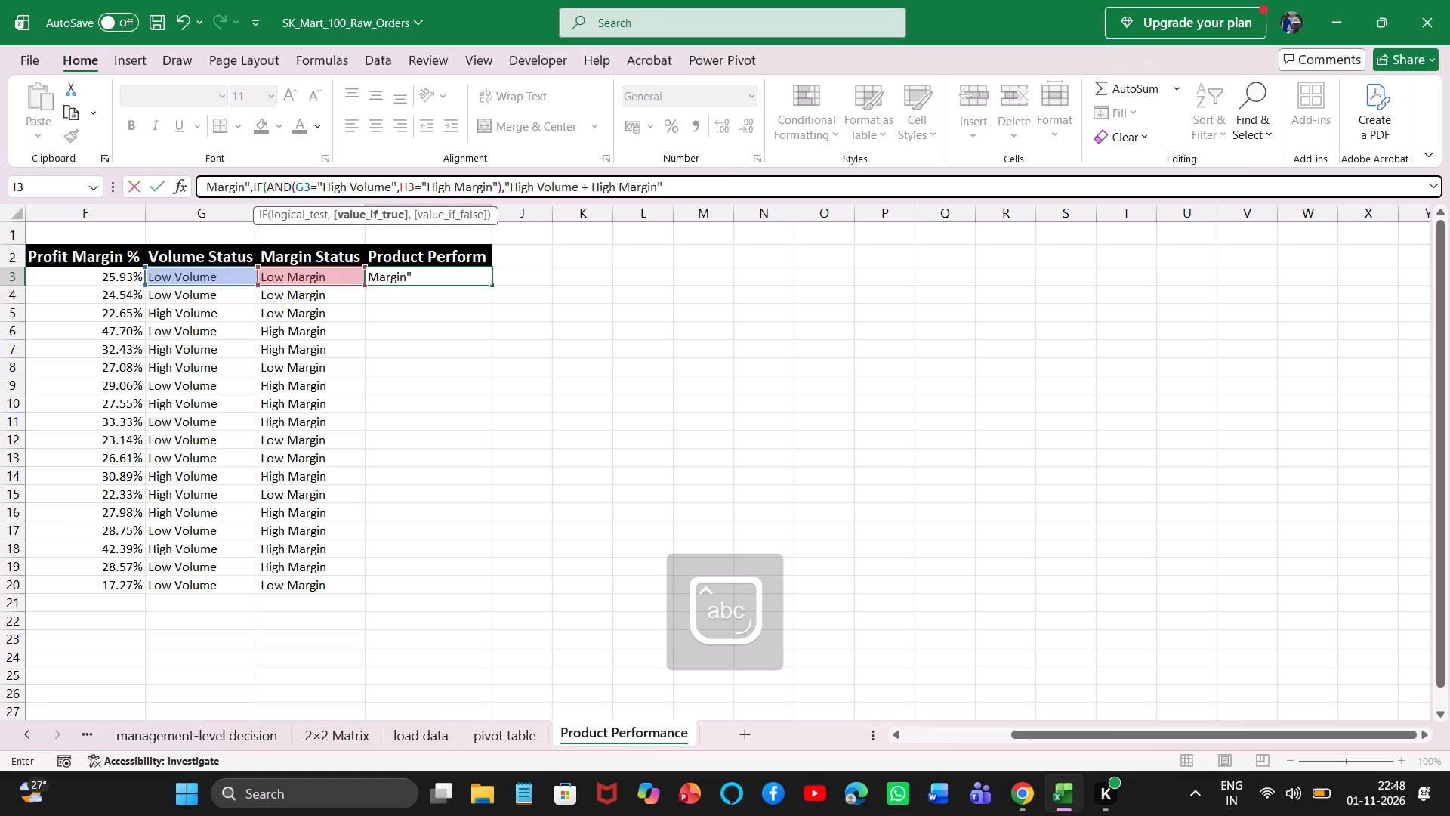
{"action": "key", "text": "comma"}
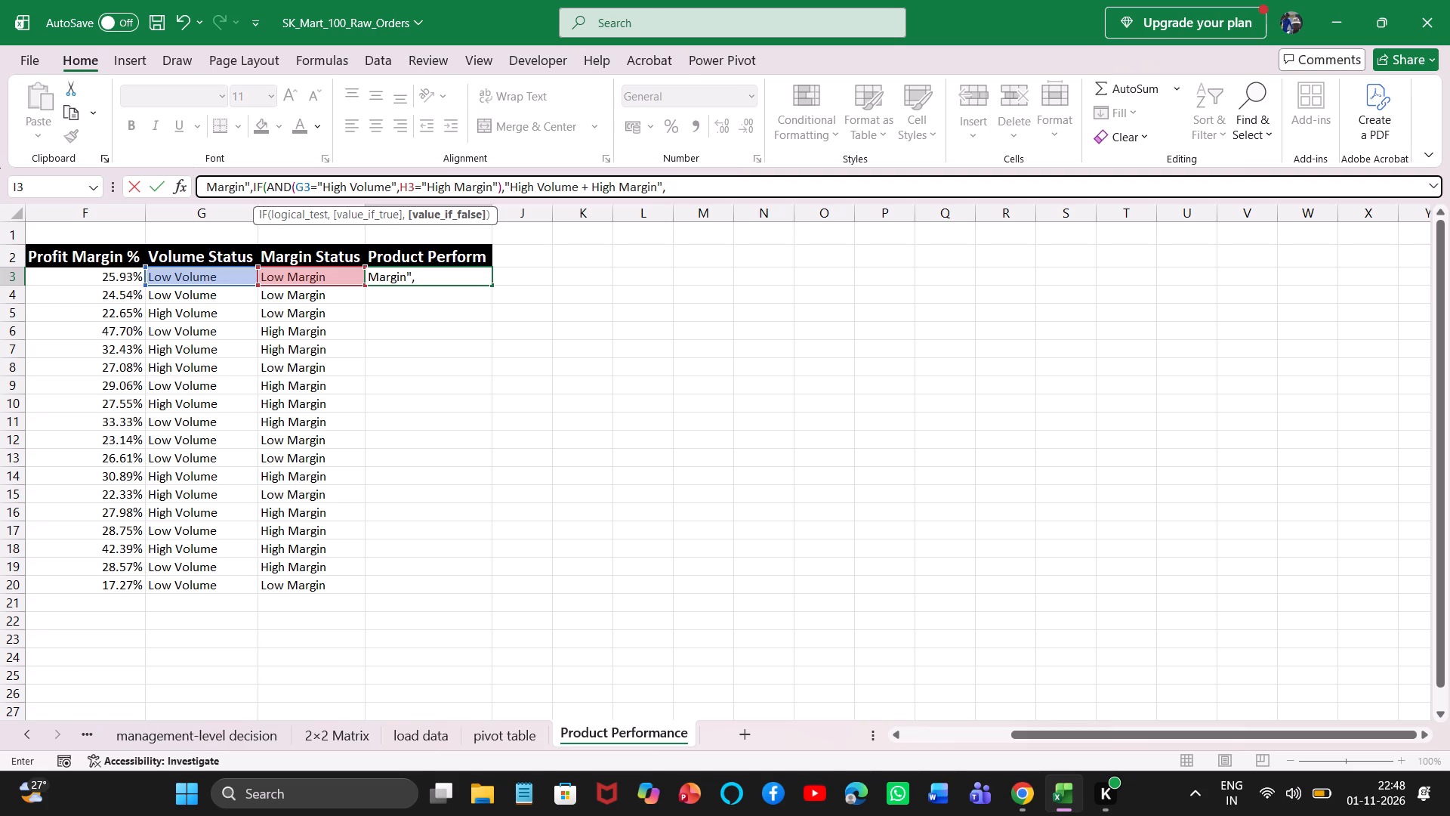
Leave the final false result empty, close all the nested IFs and enter the formula in I3.
{"action": "key", "text": "comma"}
{"action": "key", "text": "shift+parenright"}
{"action": "key", "text": "Return"}
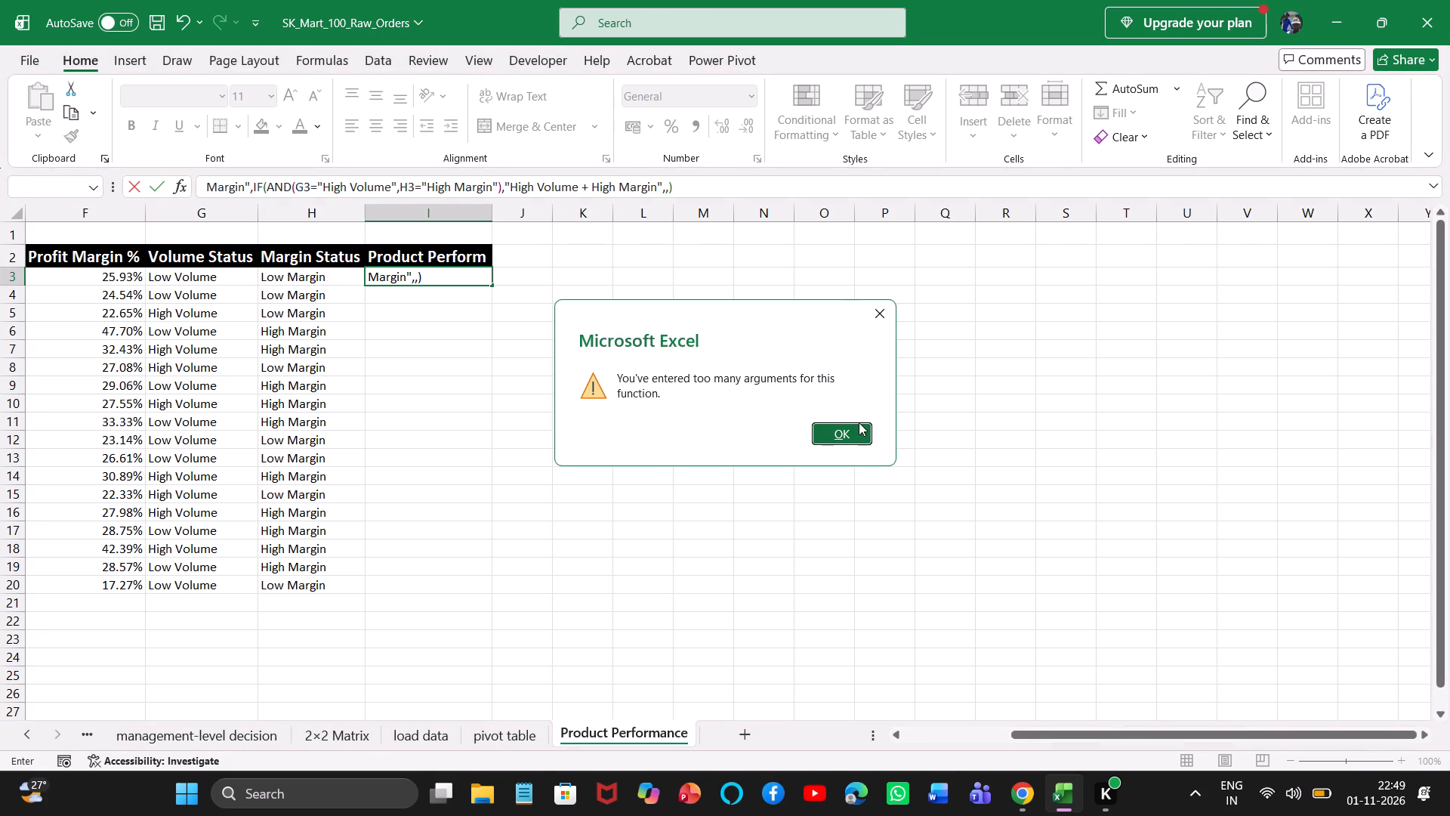
{"action": "left_click", "coordinate": [858, 424]}
{"action": "key", "text": "BackSpace"}
{"action": "key", "text": "Return"}
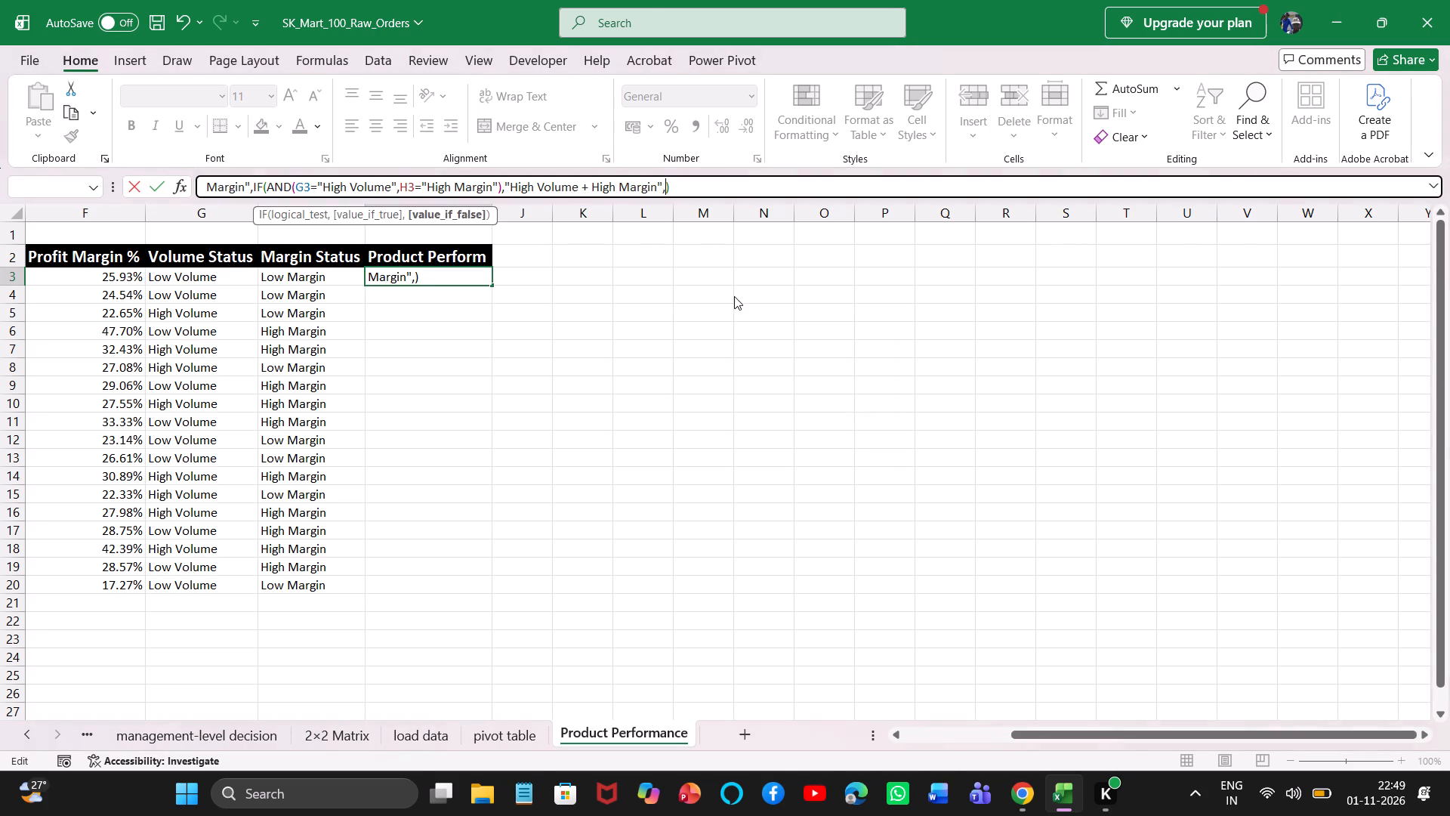
{"action": "left_click", "coordinate": [764, 509]}
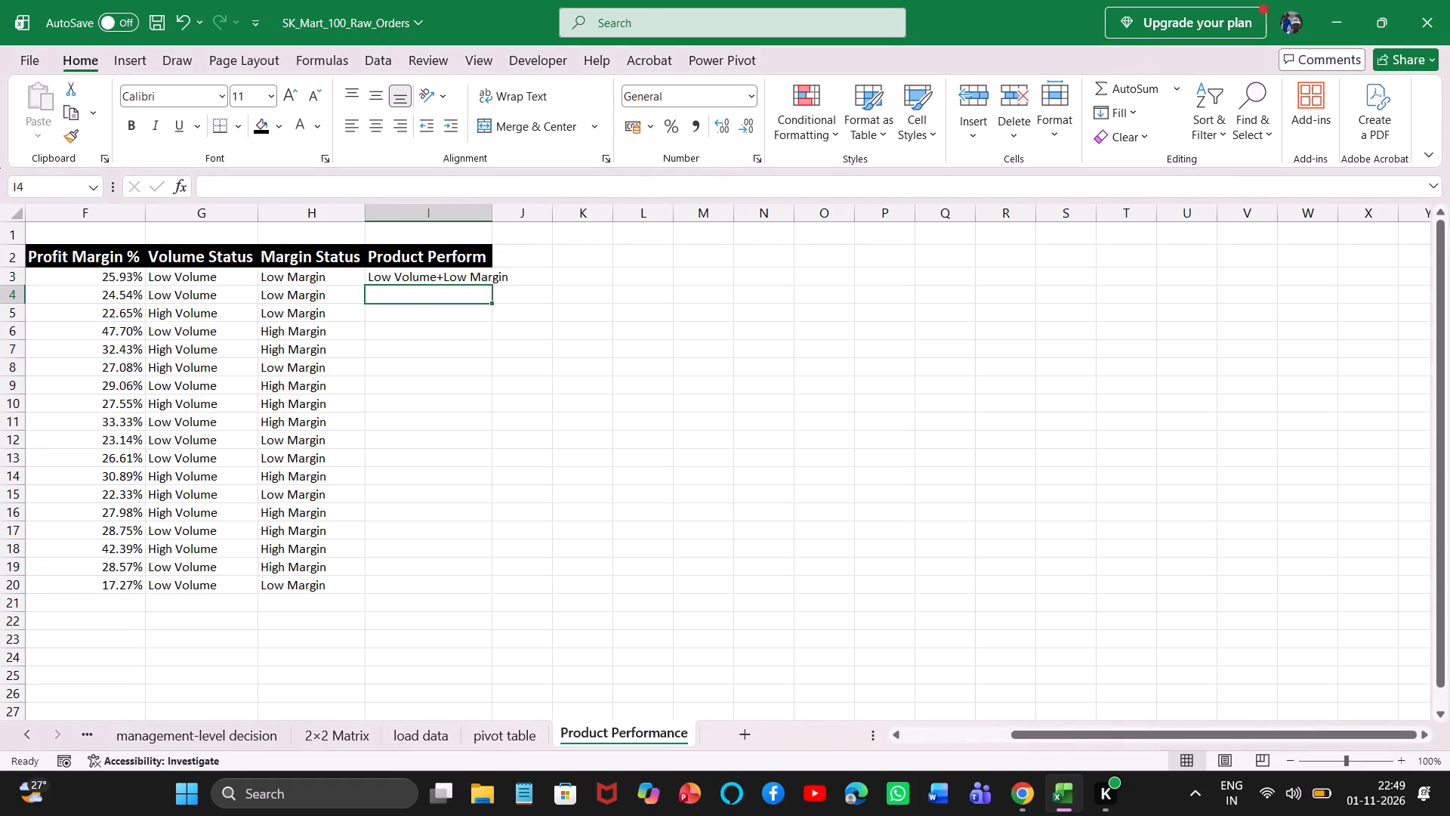
Fill the I3 Product Perform formula down to row 20.
{"action": "left_click", "coordinate": [440, 281]}
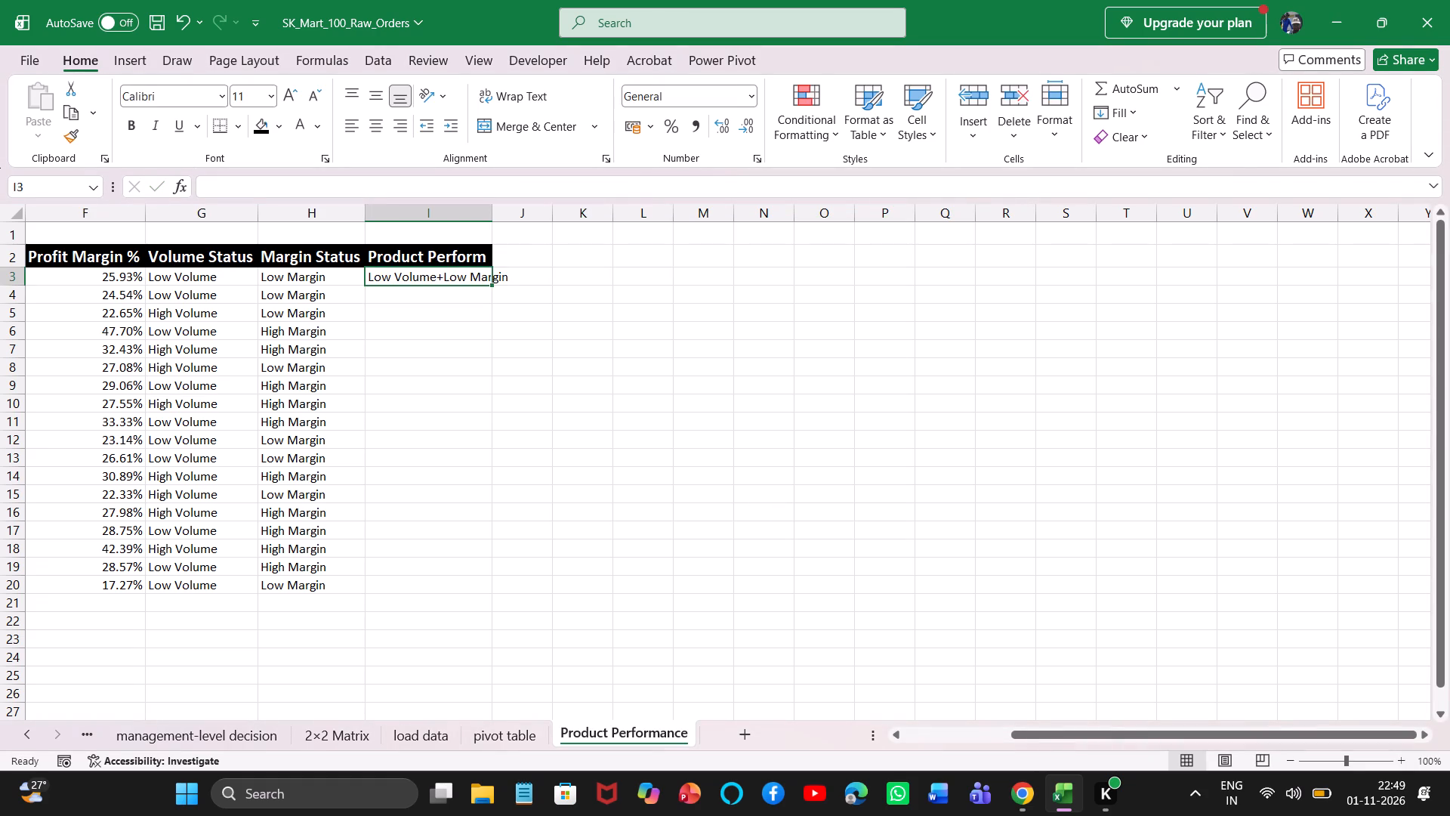
{"action": "double_click", "coordinate": [492, 285]}
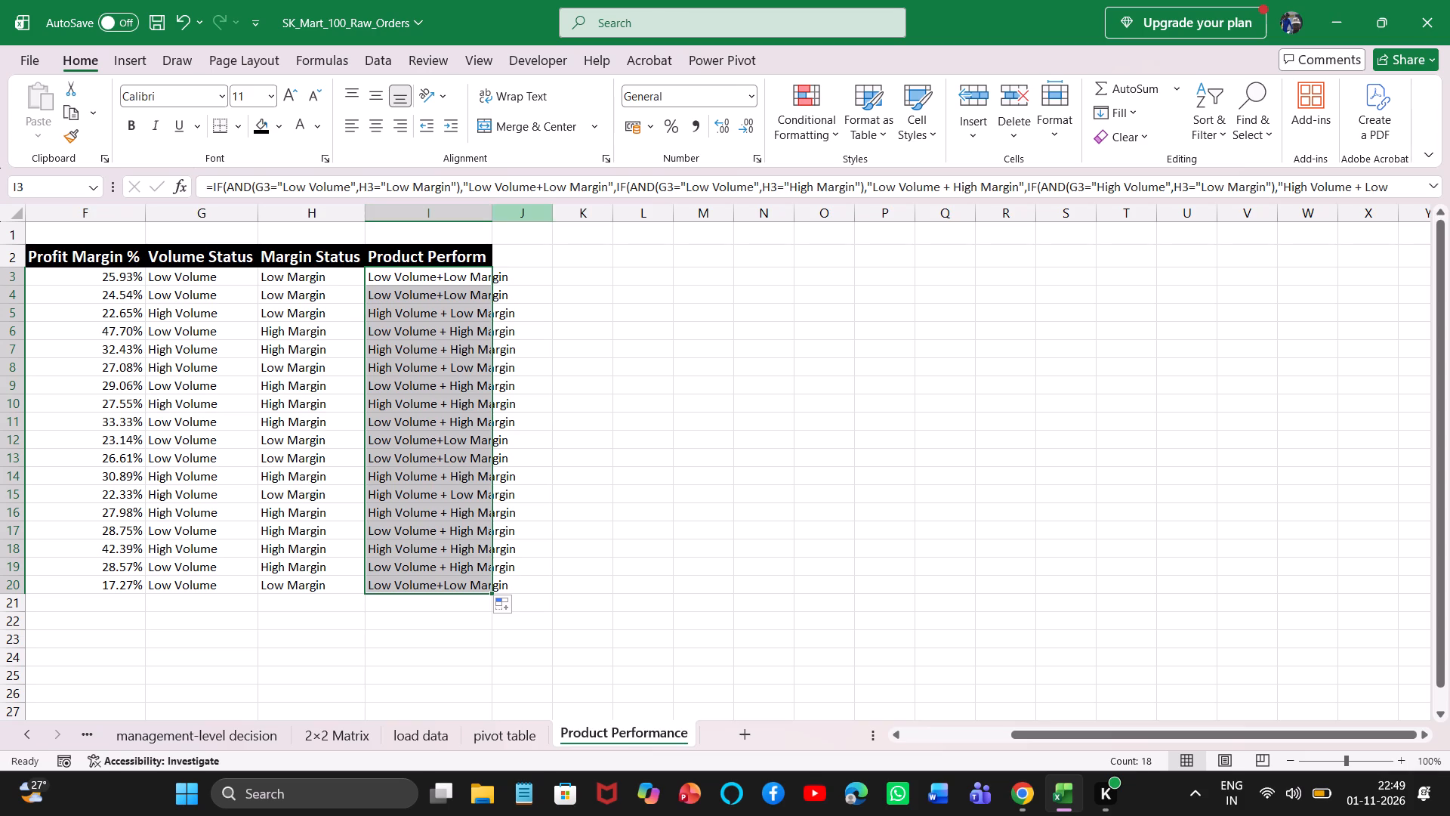
Edit the first IF's true result in I3 to read "Low Volume + Low Margin", with spaces around the plus sign.
{"action": "left_click", "coordinate": [540, 190]}
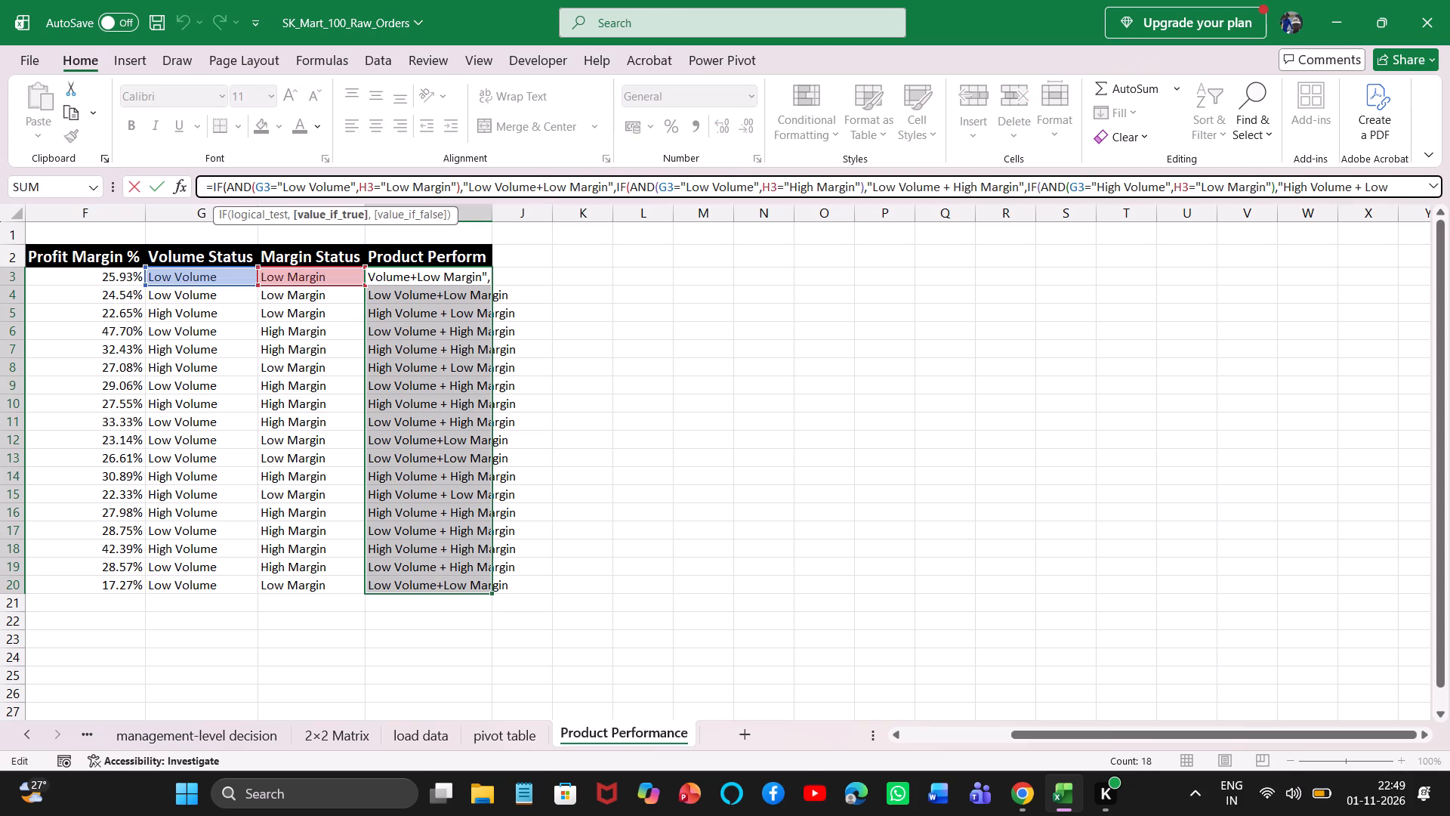
{"action": "key", "text": "Left"}
{"action": "key", "text": "space"}
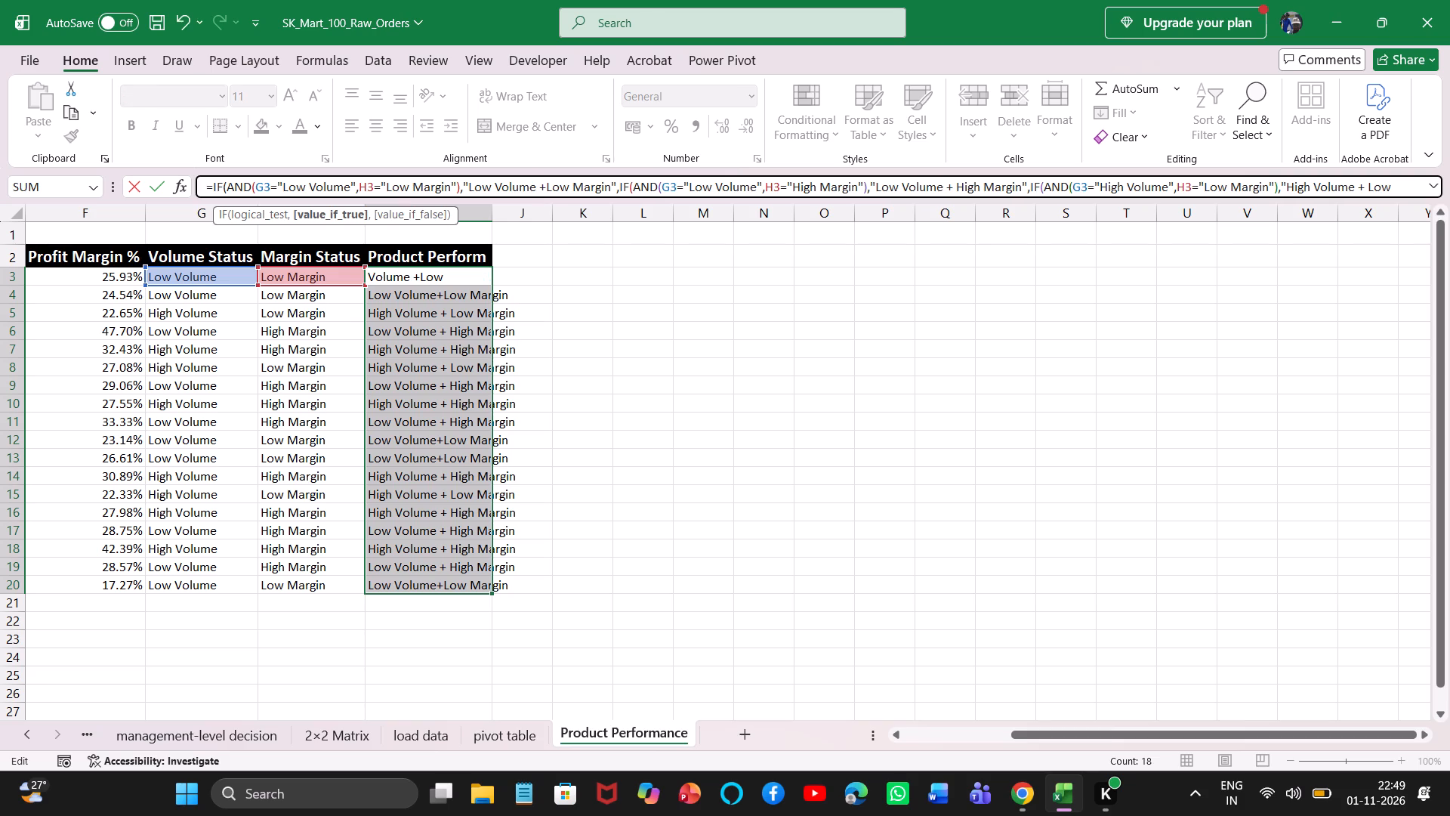
{"action": "left_click", "coordinate": [543, 189]}
{"action": "key", "text": "space"}
{"action": "key", "text": "Return"}
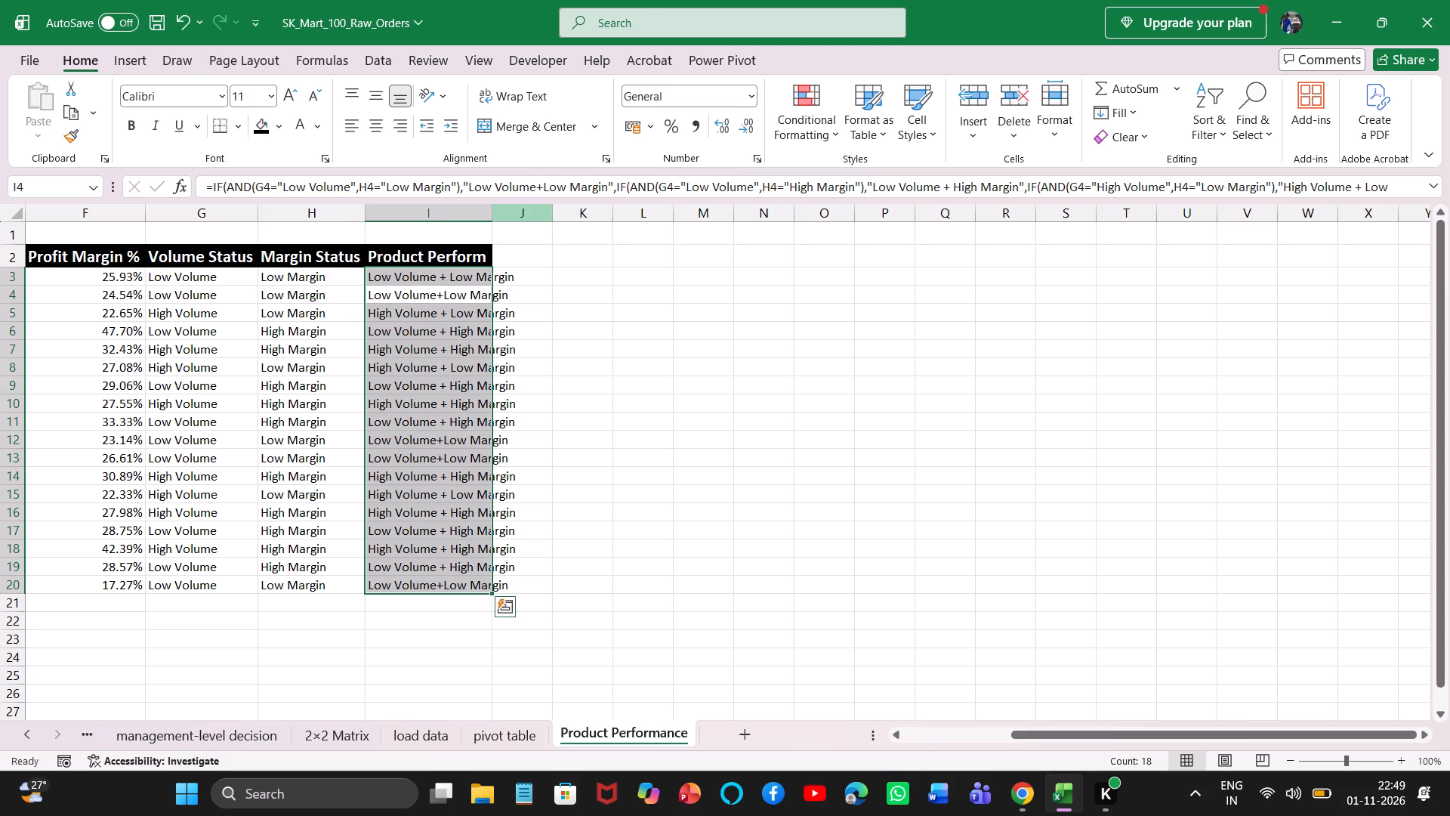
Expand the formula bar to review the complete nested IF formula of cell I3.
{"action": "left_click", "coordinate": [464, 273]}
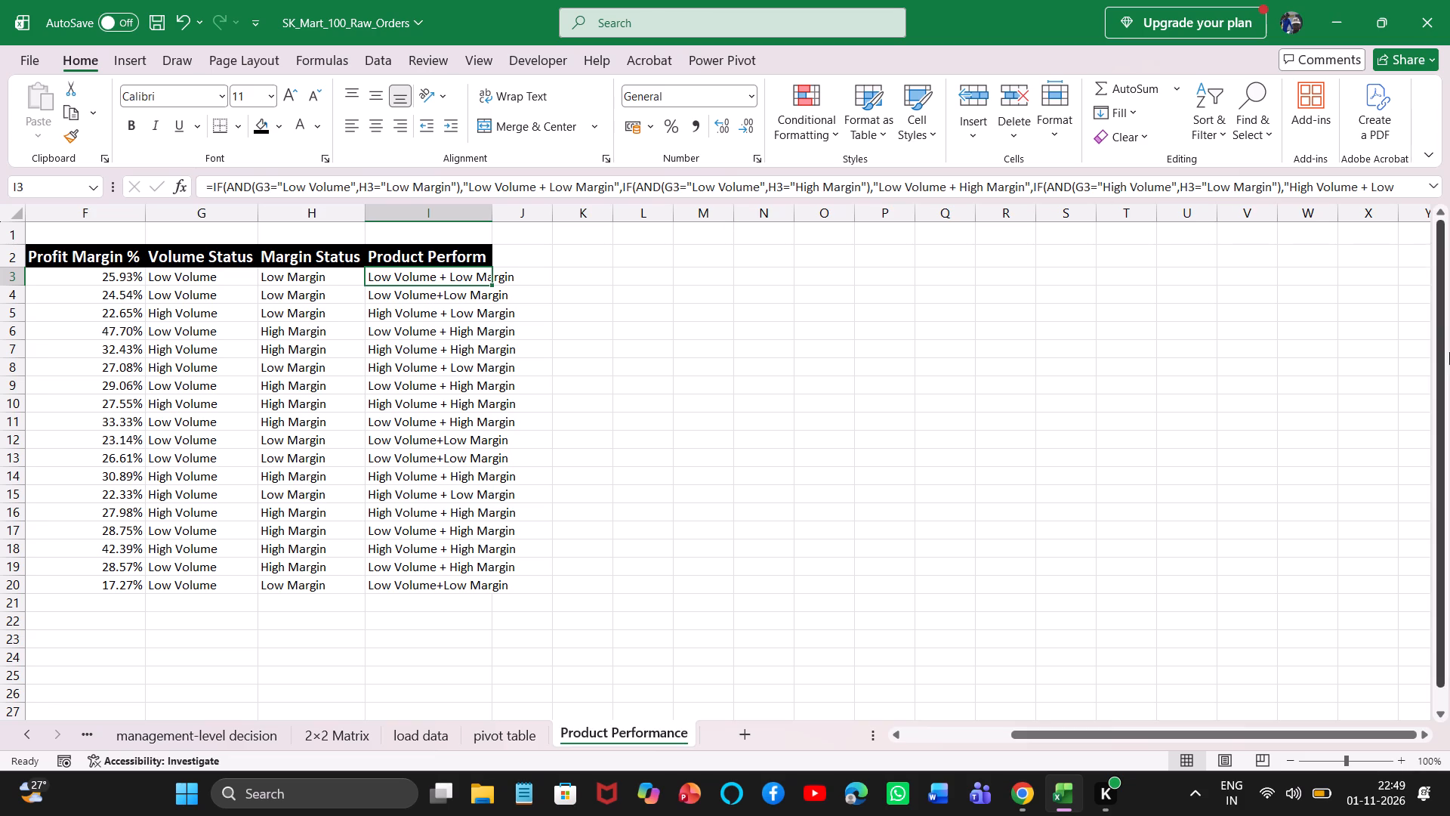
{"action": "triple_click", "coordinate": [1427, 739]}
{"action": "double_click", "coordinate": [1427, 739]}
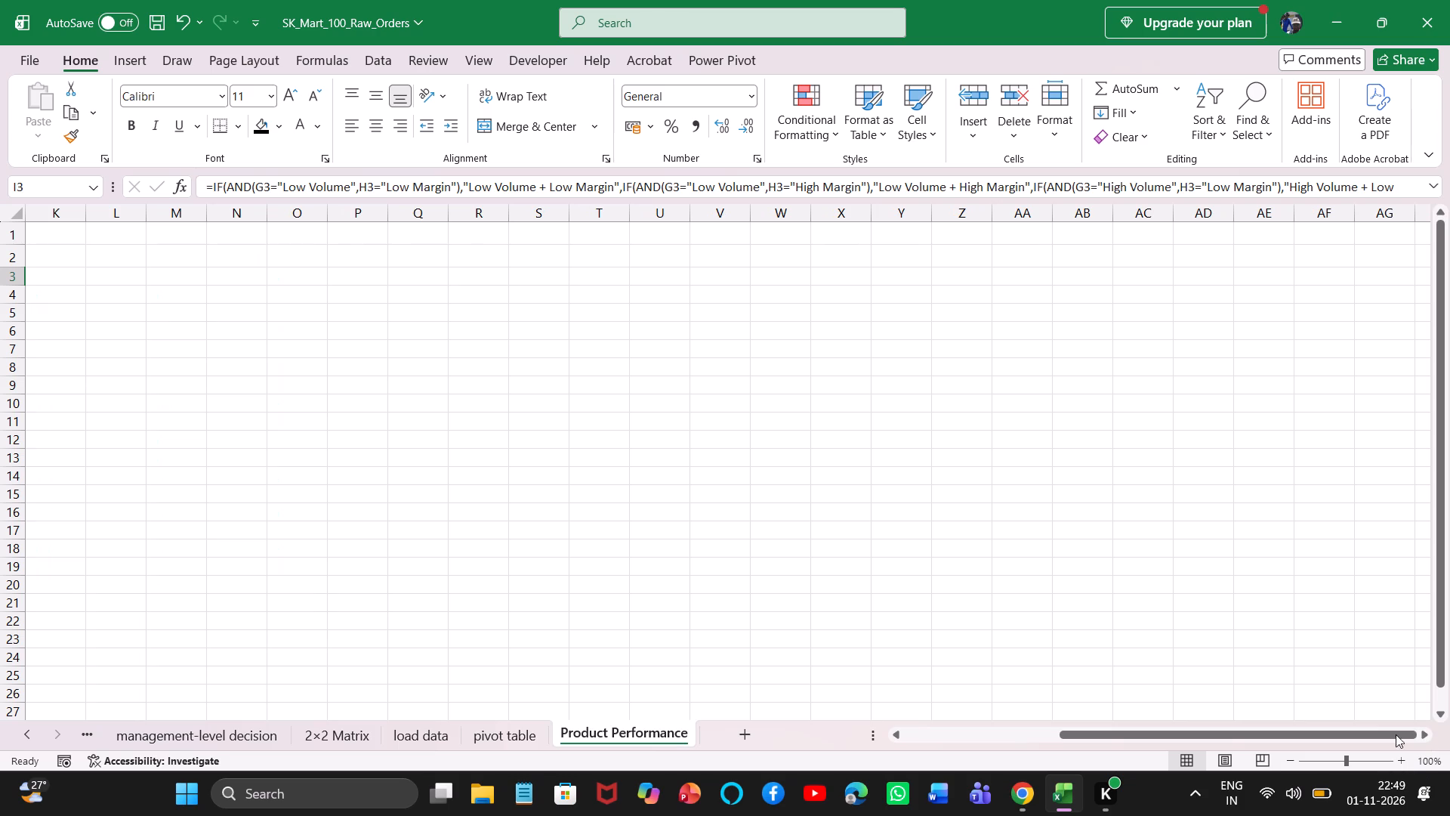
{"action": "left_click", "coordinate": [1437, 188]}
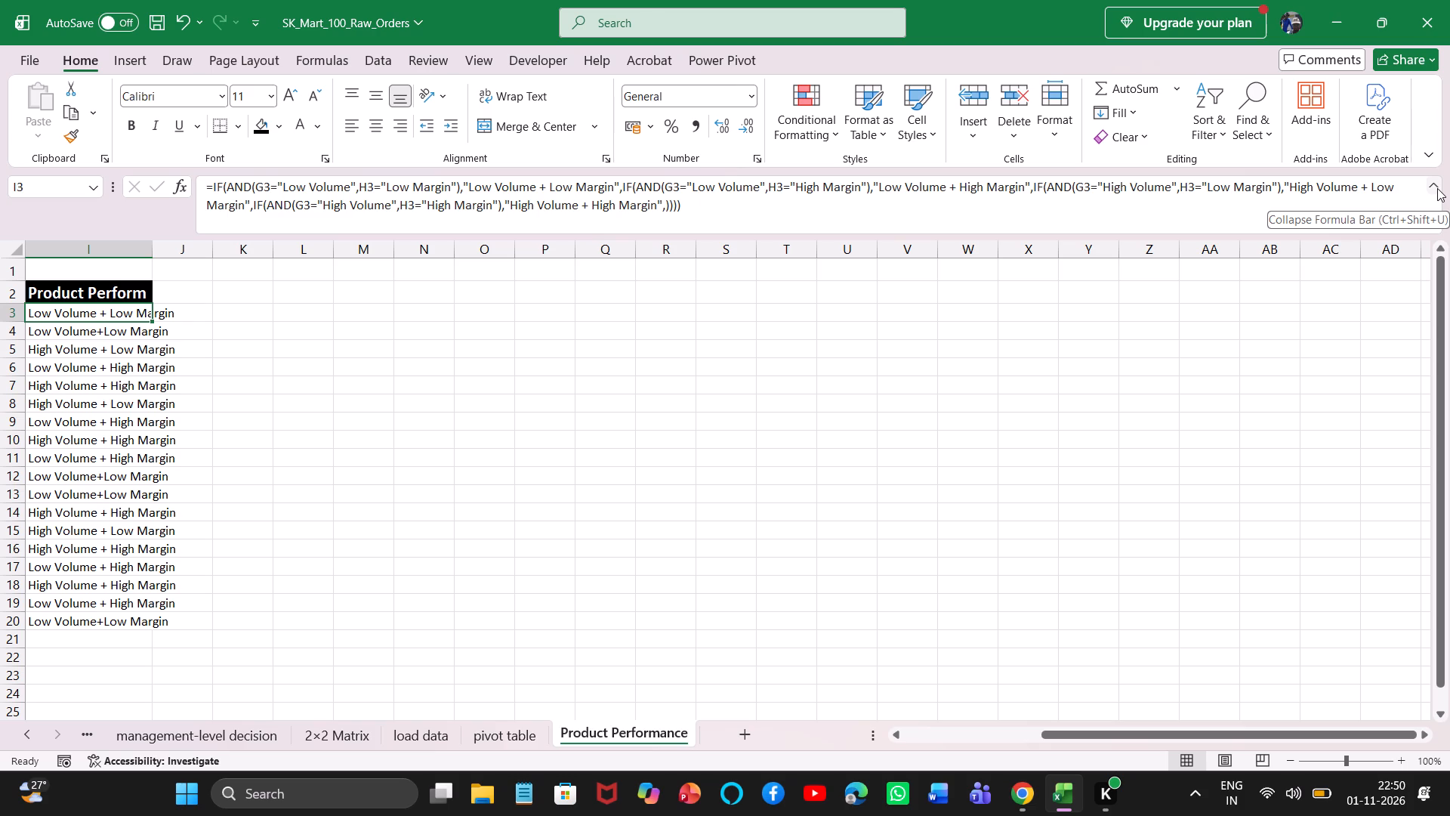
Switch to the pivot table sheet to view its Product Performance column and formula.
{"action": "left_click_drag", "start_coordinate": [1110, 734], "coordinate": [927, 758]}
{"action": "left_click", "coordinate": [508, 741]}
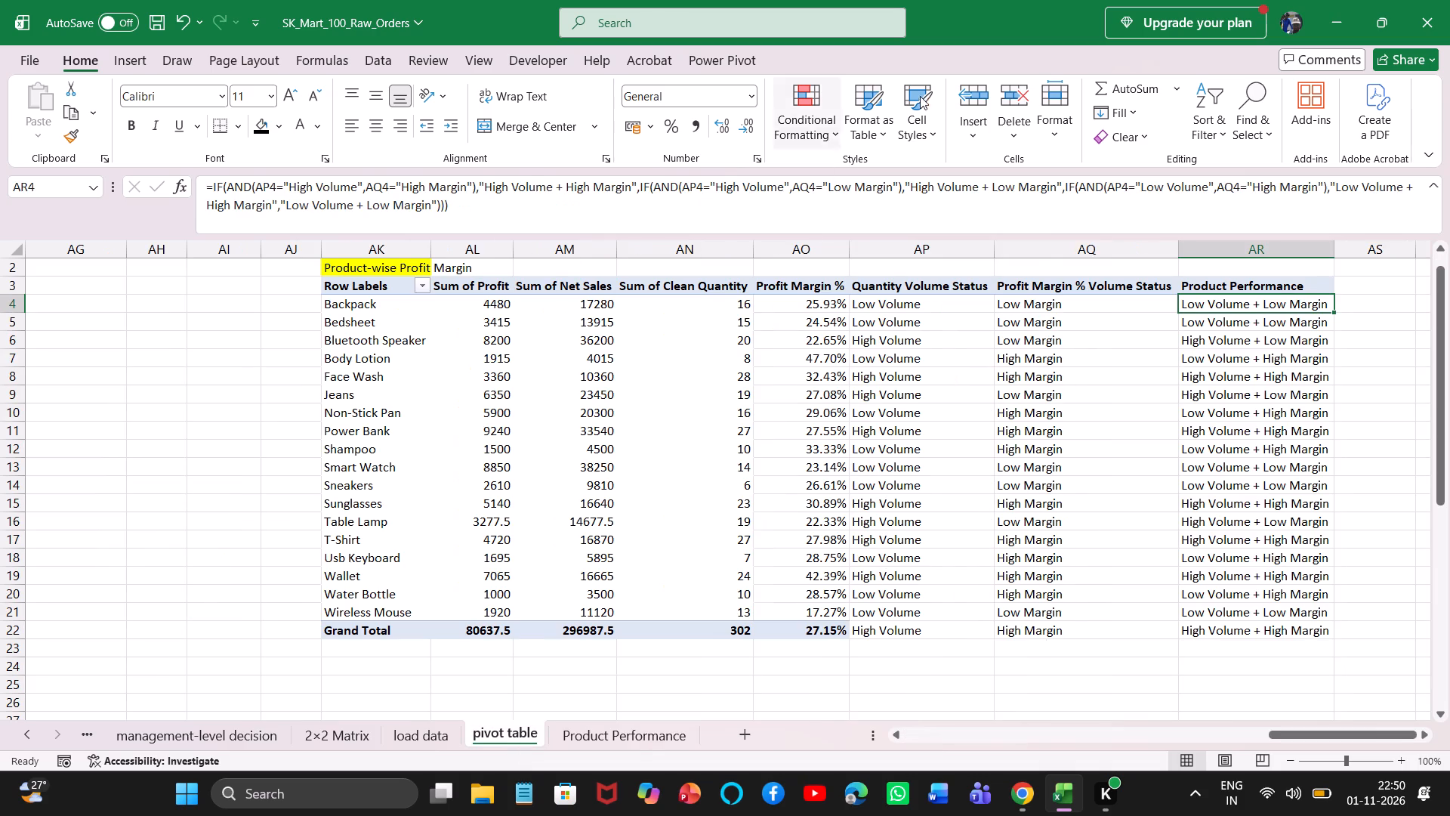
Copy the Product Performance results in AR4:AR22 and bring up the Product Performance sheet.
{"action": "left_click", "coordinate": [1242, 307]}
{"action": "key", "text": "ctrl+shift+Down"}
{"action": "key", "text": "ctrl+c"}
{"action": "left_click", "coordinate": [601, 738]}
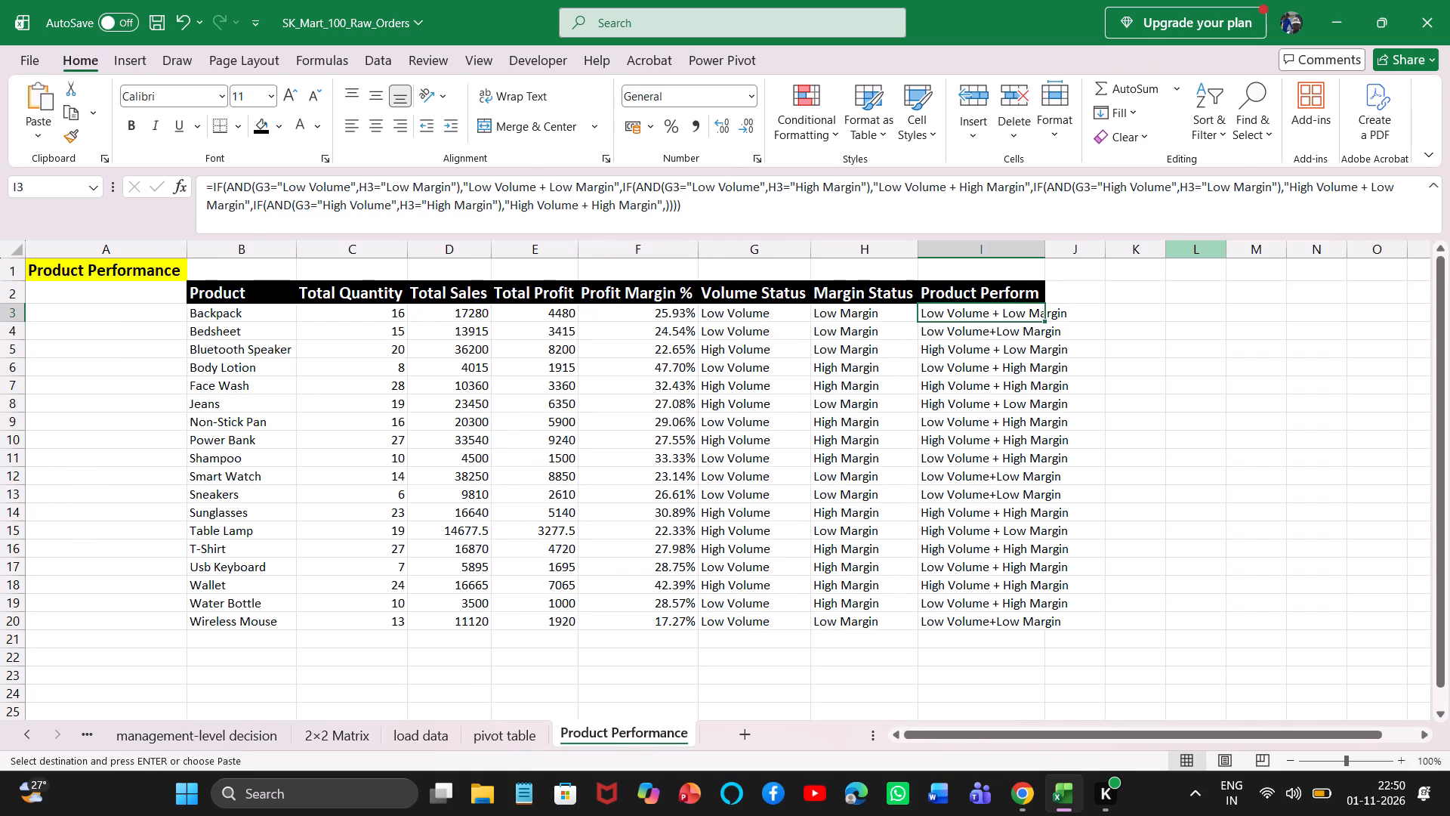
Auto-fit the width of column I on the Product Performance sheet to its contents.
{"action": "double_click", "coordinate": [1044, 252]}
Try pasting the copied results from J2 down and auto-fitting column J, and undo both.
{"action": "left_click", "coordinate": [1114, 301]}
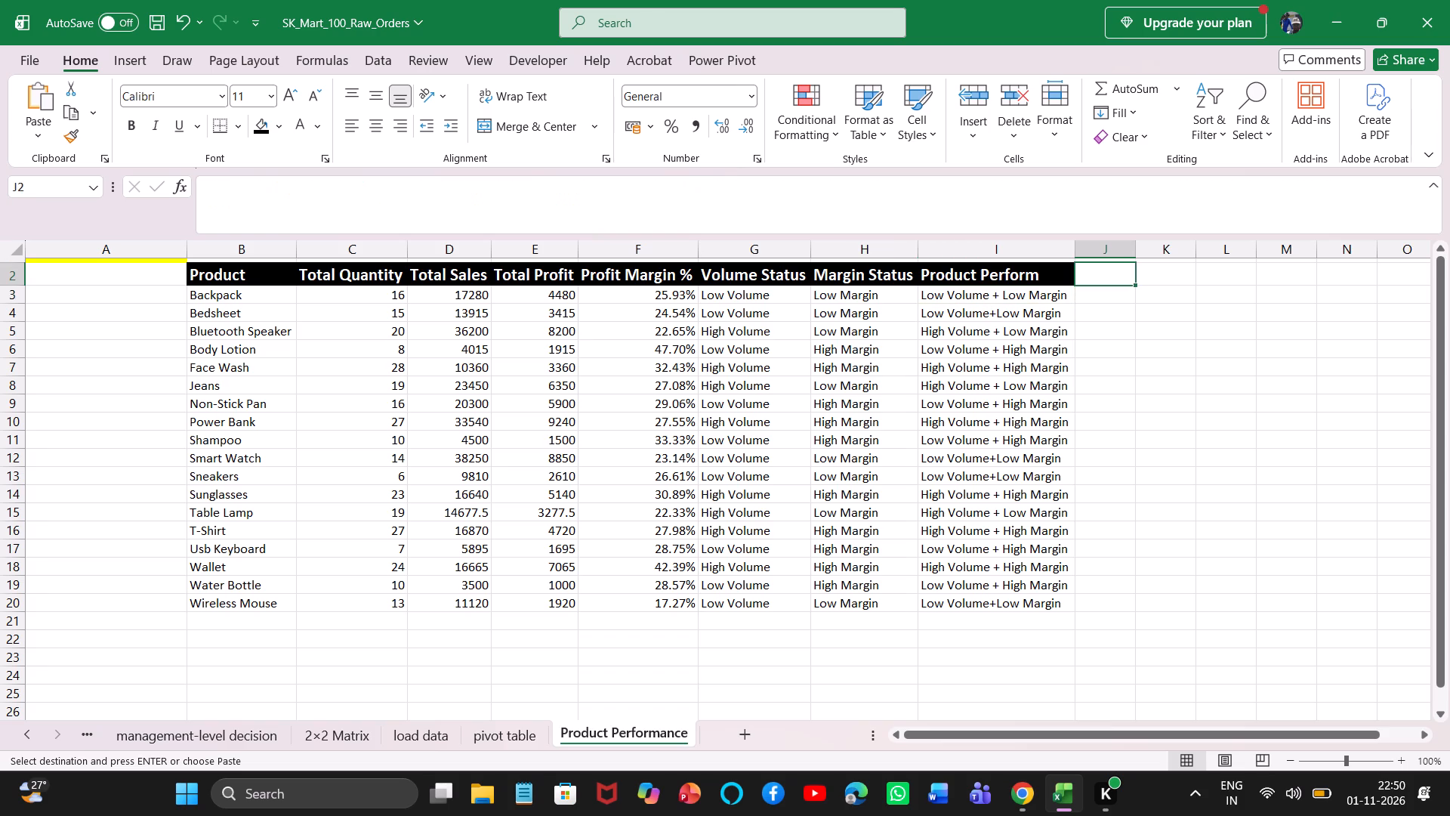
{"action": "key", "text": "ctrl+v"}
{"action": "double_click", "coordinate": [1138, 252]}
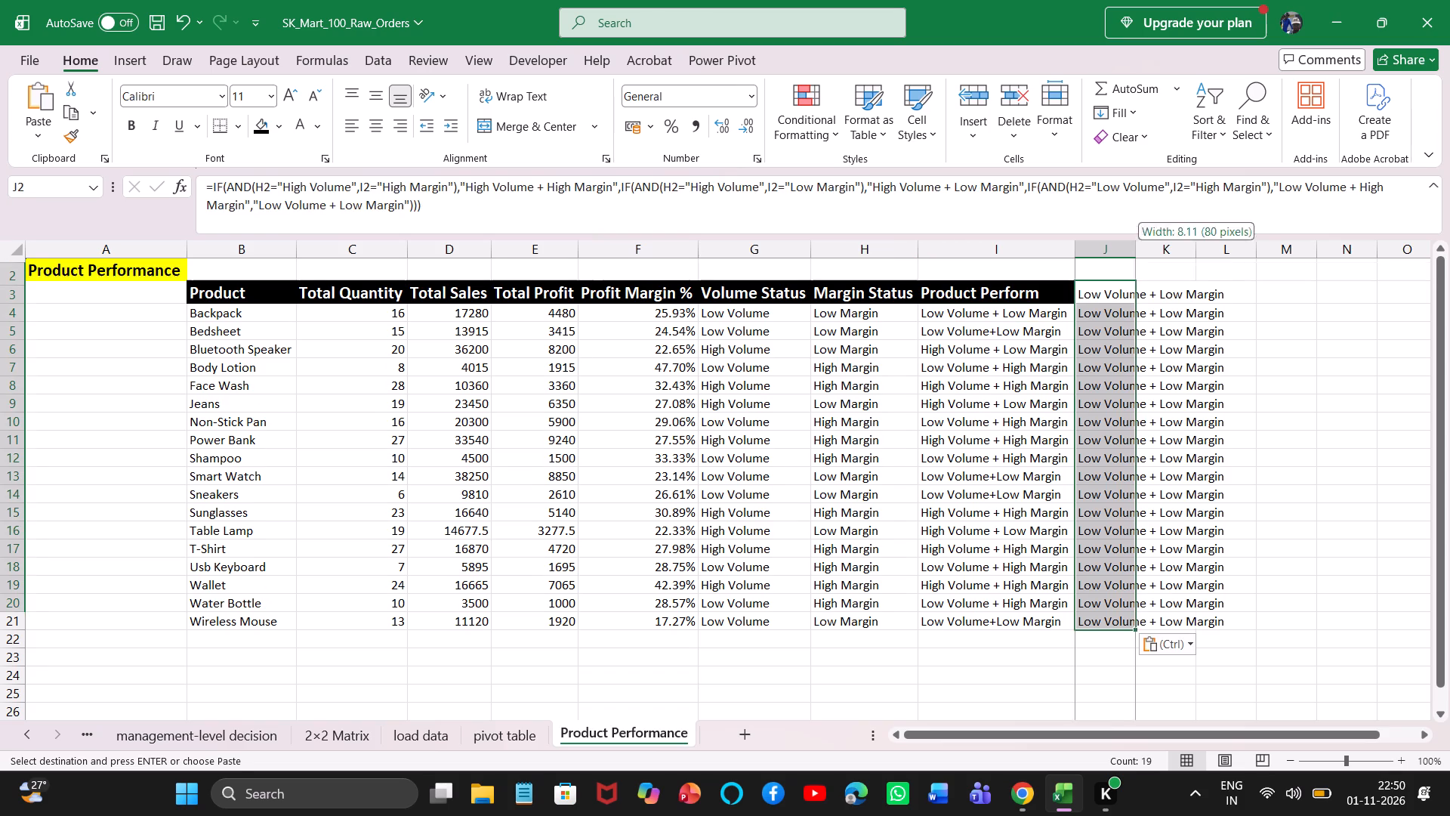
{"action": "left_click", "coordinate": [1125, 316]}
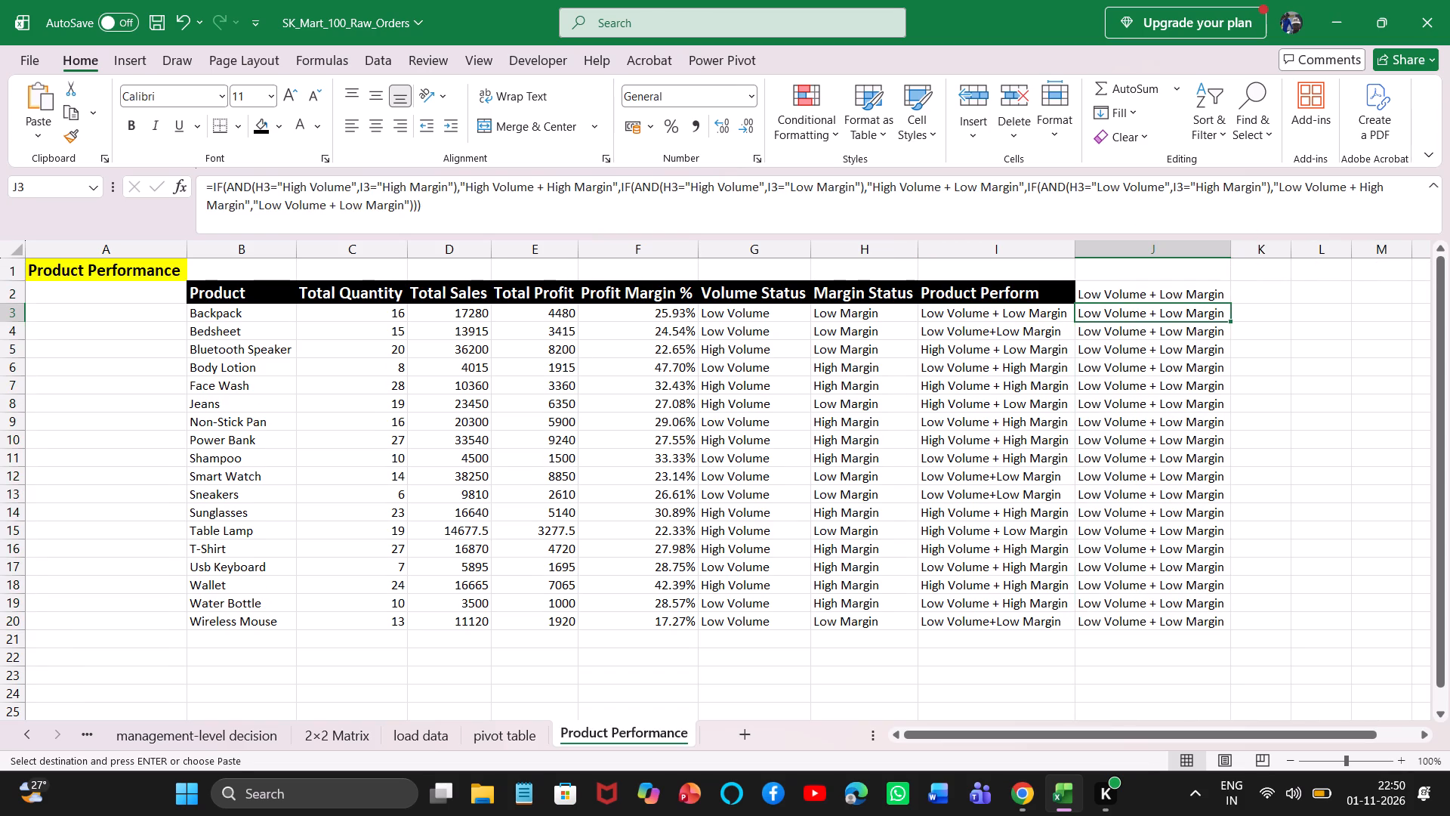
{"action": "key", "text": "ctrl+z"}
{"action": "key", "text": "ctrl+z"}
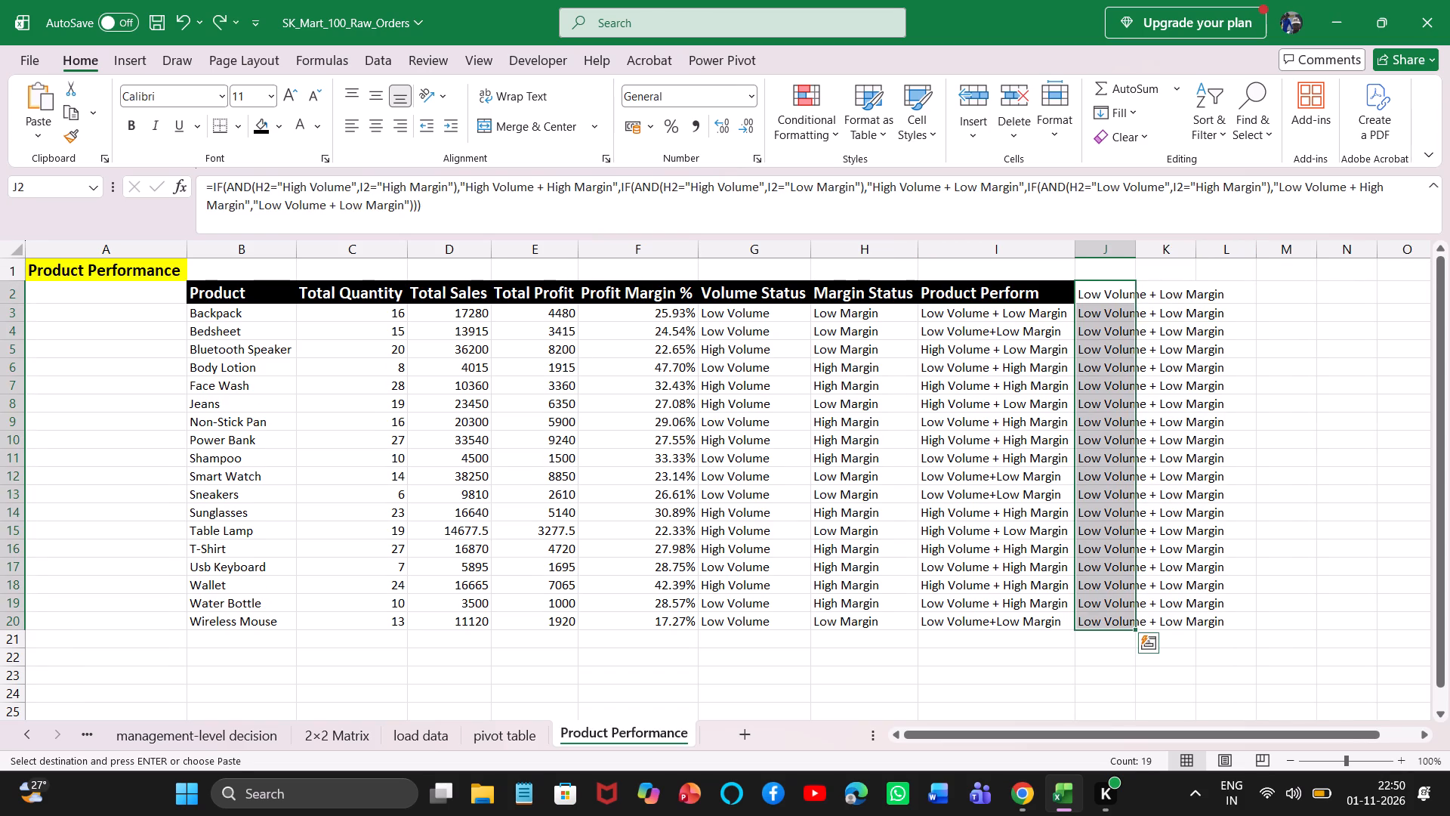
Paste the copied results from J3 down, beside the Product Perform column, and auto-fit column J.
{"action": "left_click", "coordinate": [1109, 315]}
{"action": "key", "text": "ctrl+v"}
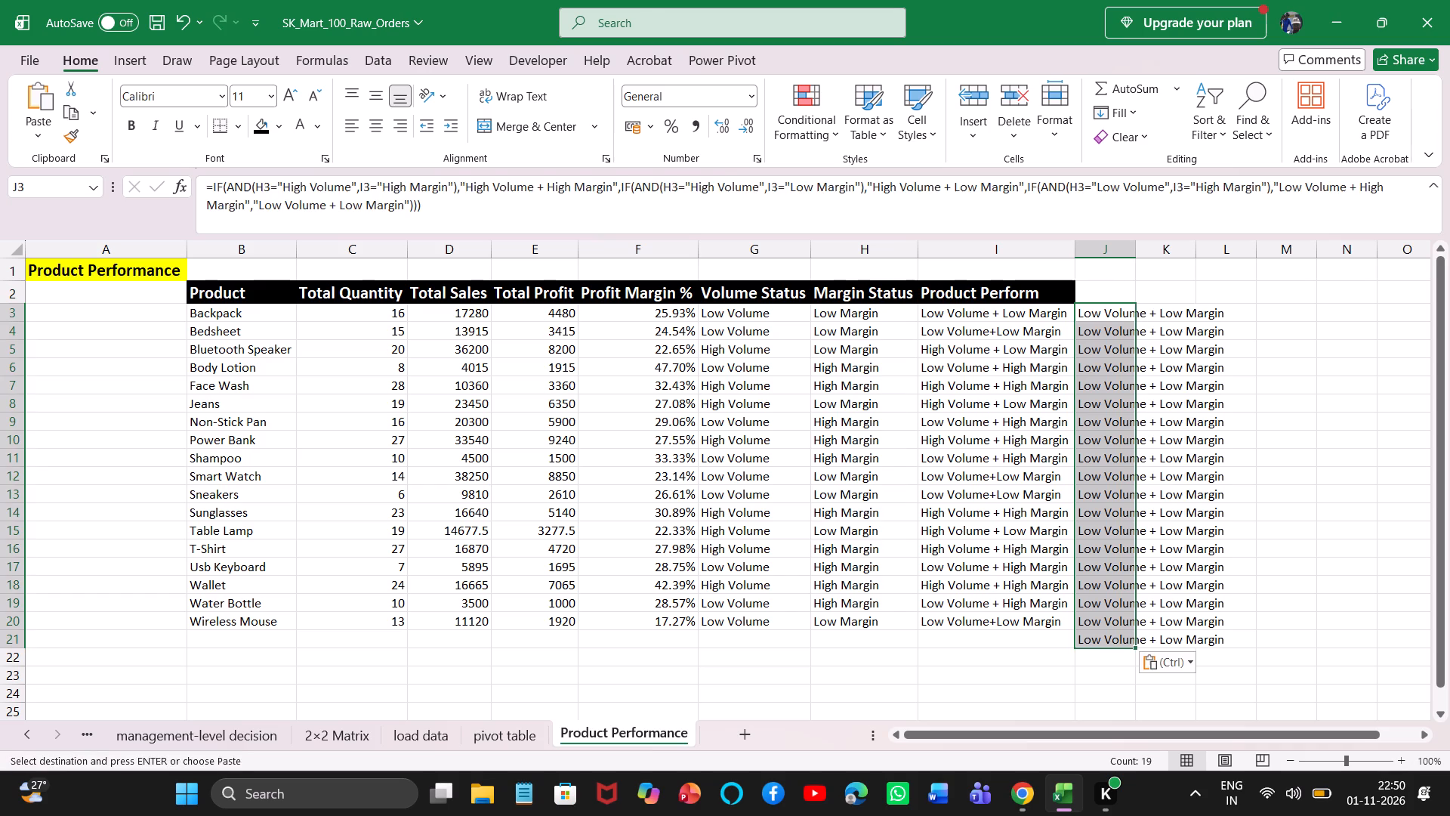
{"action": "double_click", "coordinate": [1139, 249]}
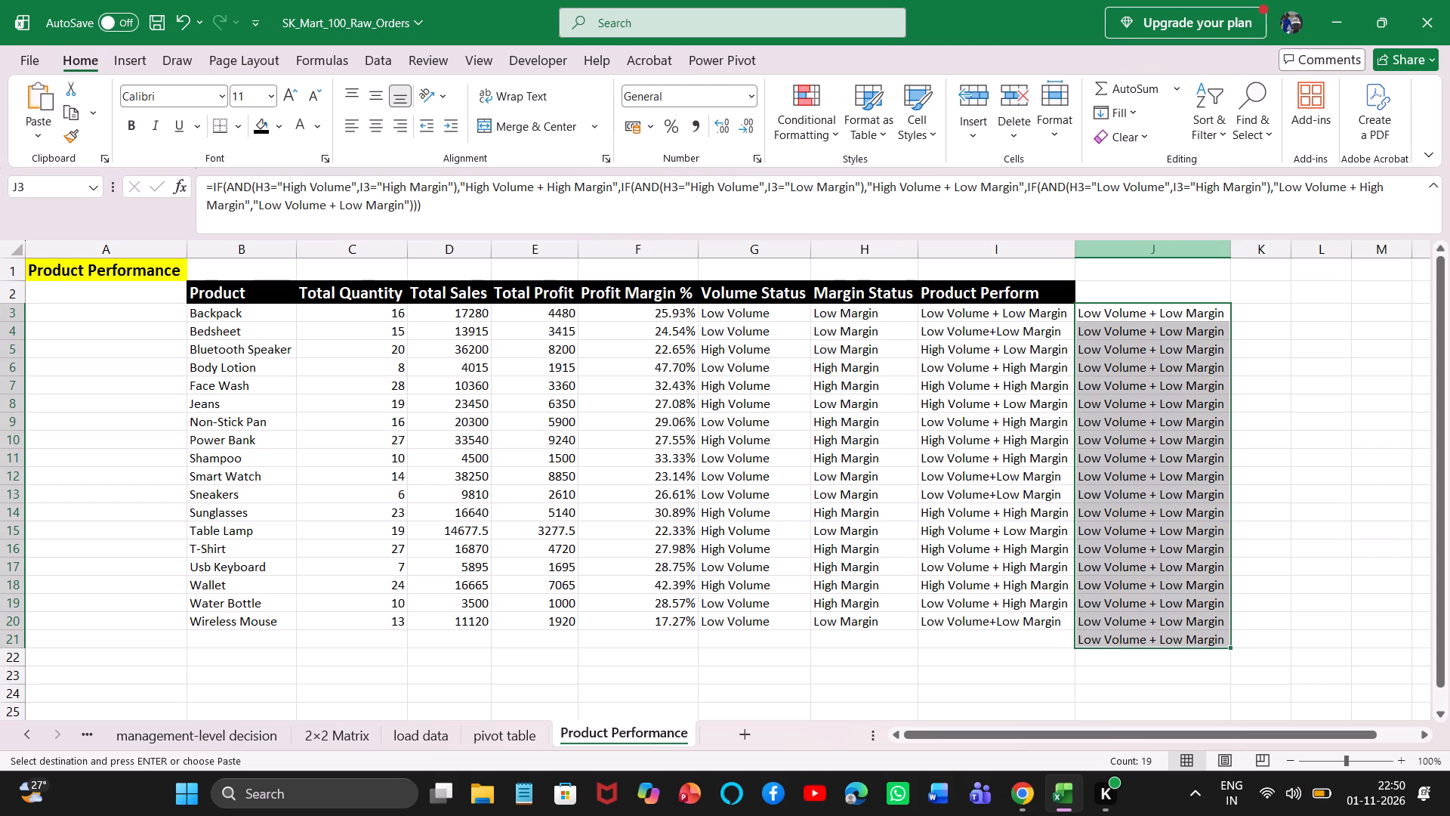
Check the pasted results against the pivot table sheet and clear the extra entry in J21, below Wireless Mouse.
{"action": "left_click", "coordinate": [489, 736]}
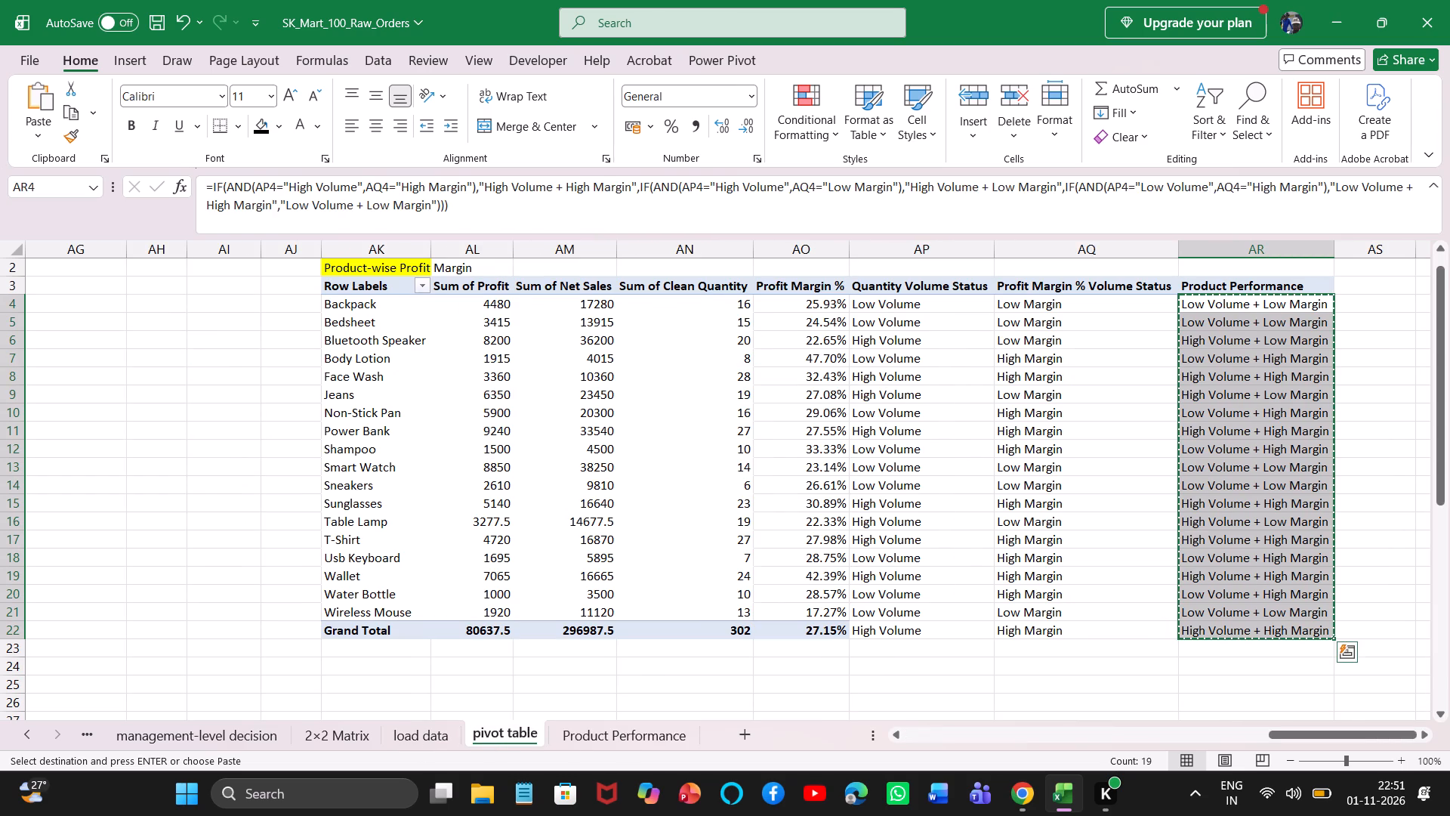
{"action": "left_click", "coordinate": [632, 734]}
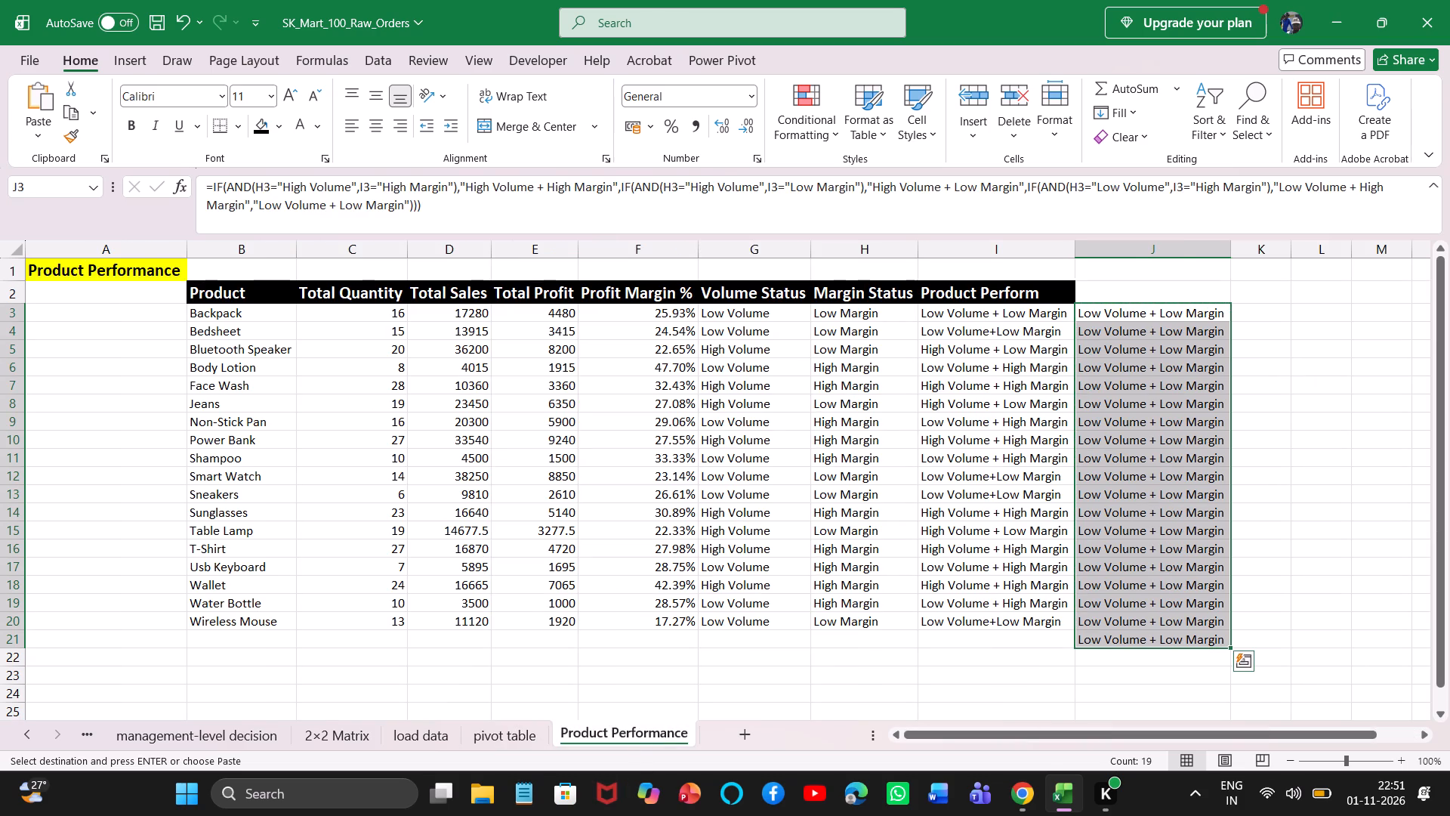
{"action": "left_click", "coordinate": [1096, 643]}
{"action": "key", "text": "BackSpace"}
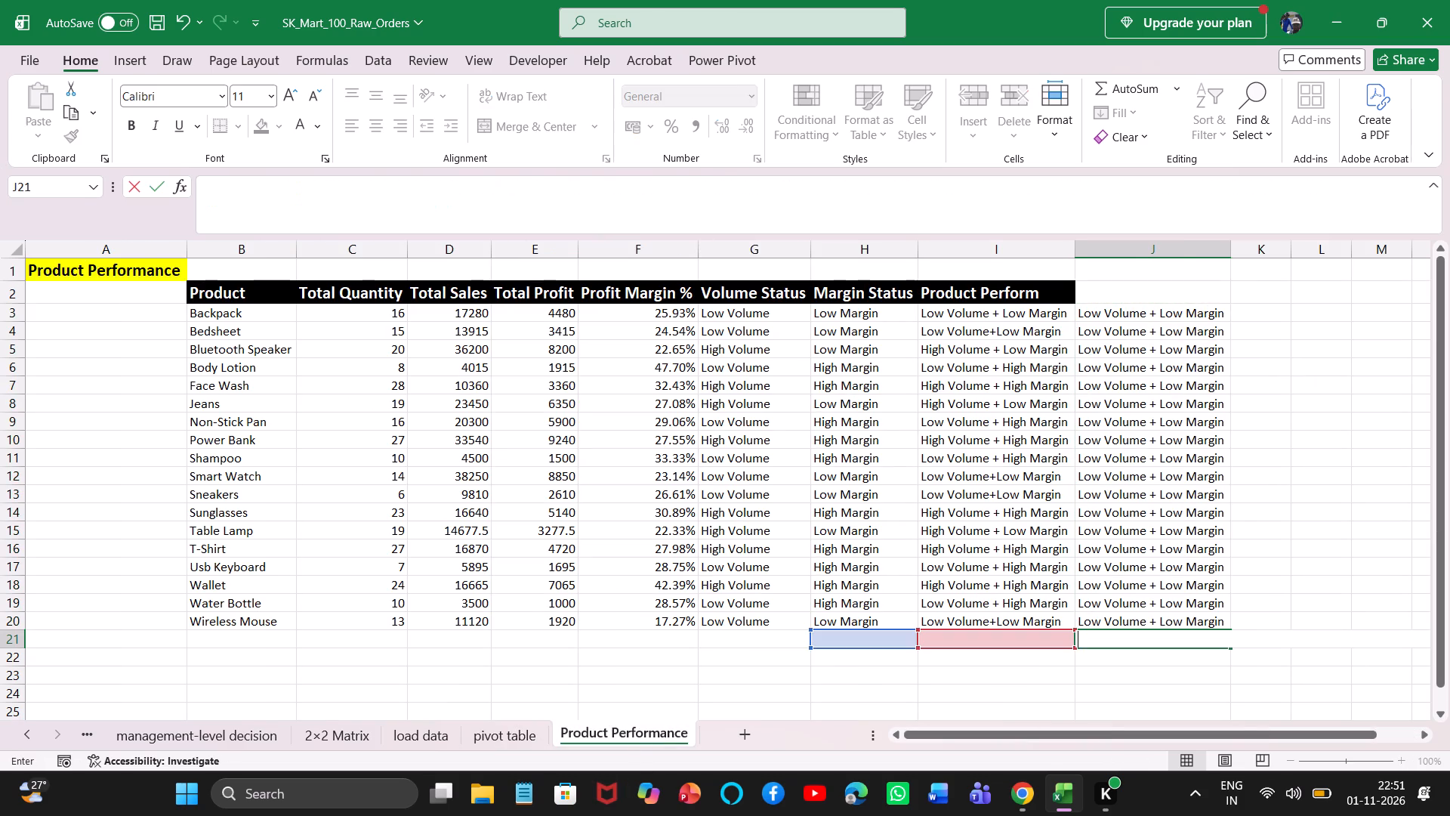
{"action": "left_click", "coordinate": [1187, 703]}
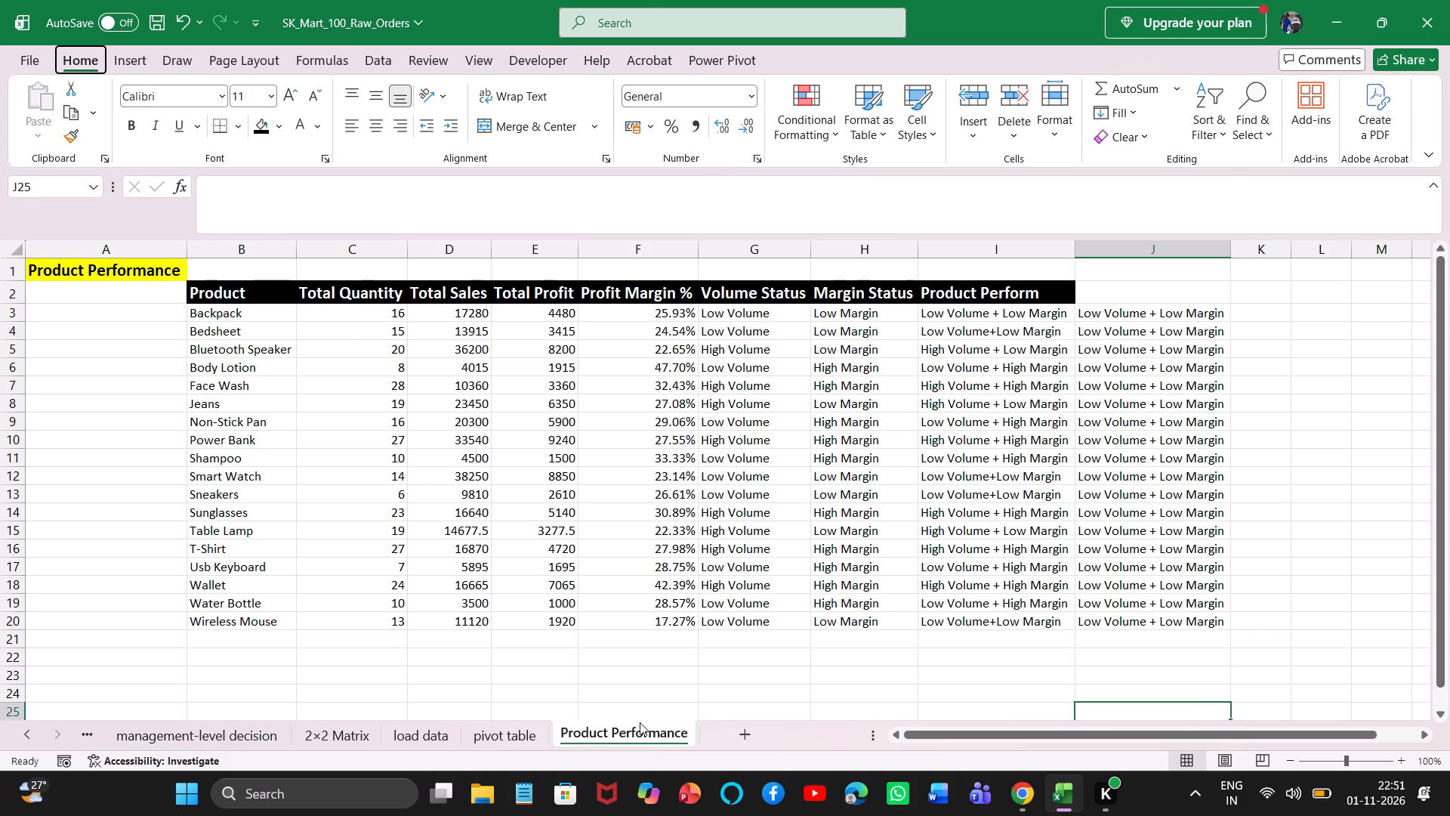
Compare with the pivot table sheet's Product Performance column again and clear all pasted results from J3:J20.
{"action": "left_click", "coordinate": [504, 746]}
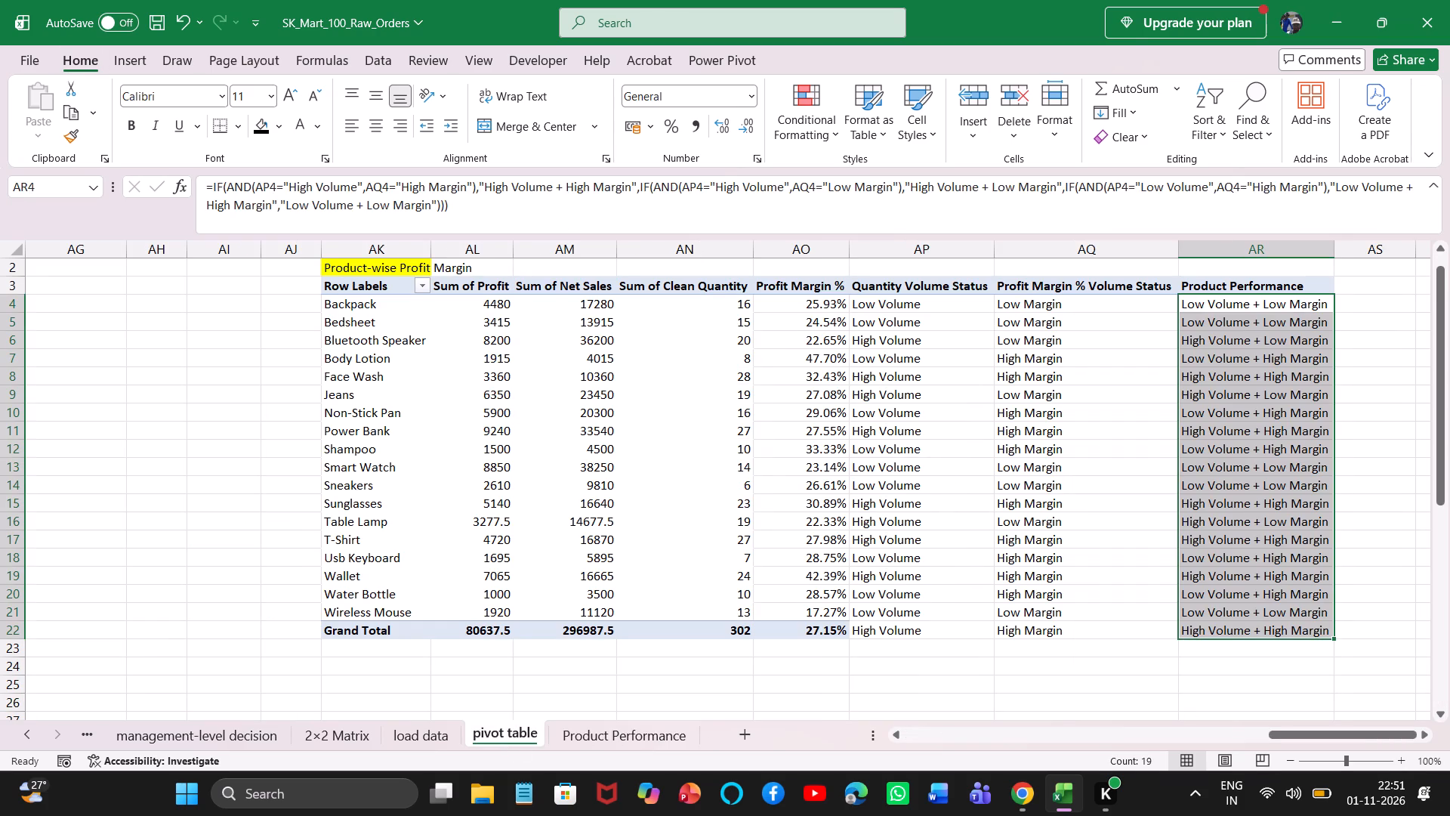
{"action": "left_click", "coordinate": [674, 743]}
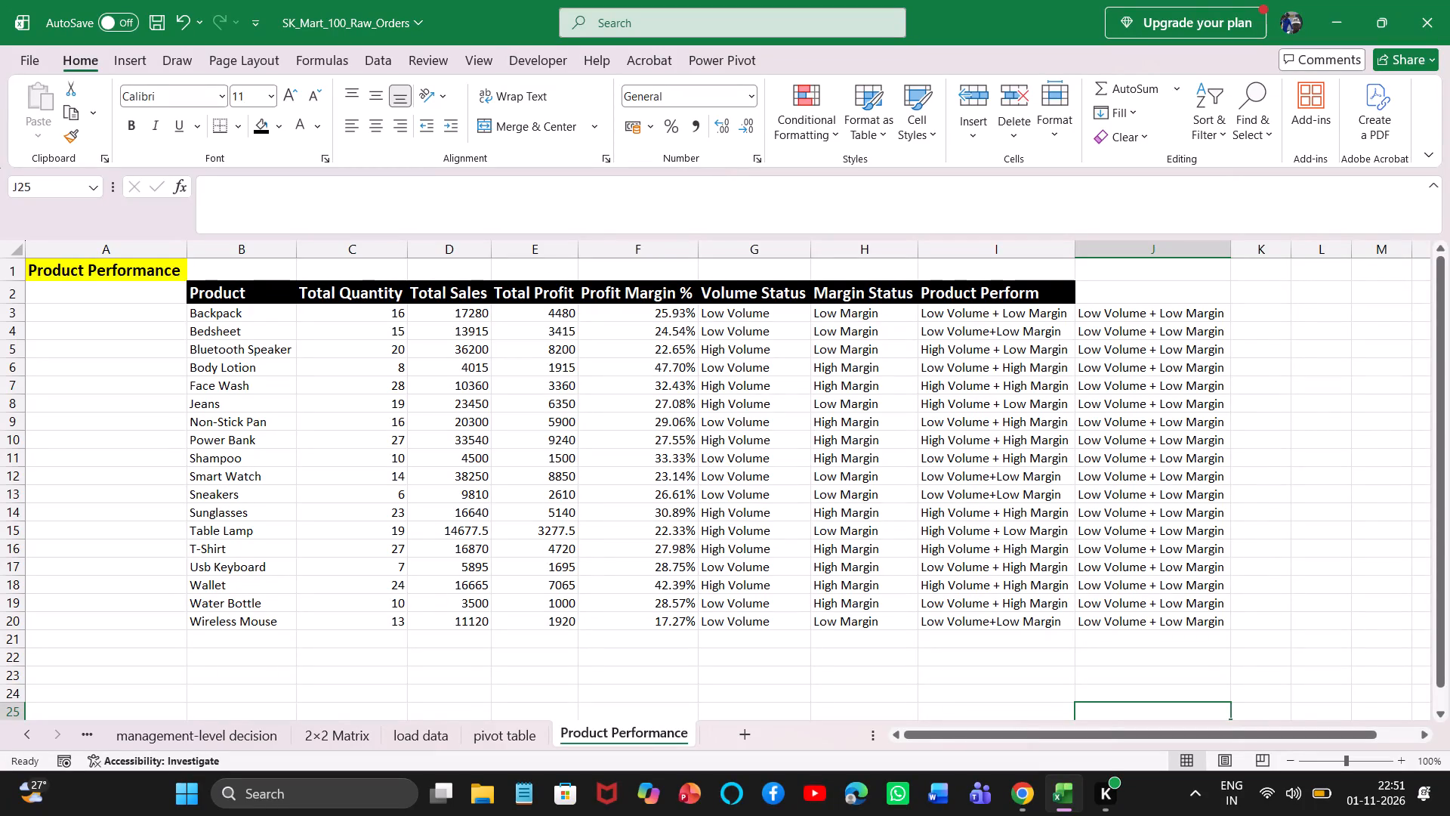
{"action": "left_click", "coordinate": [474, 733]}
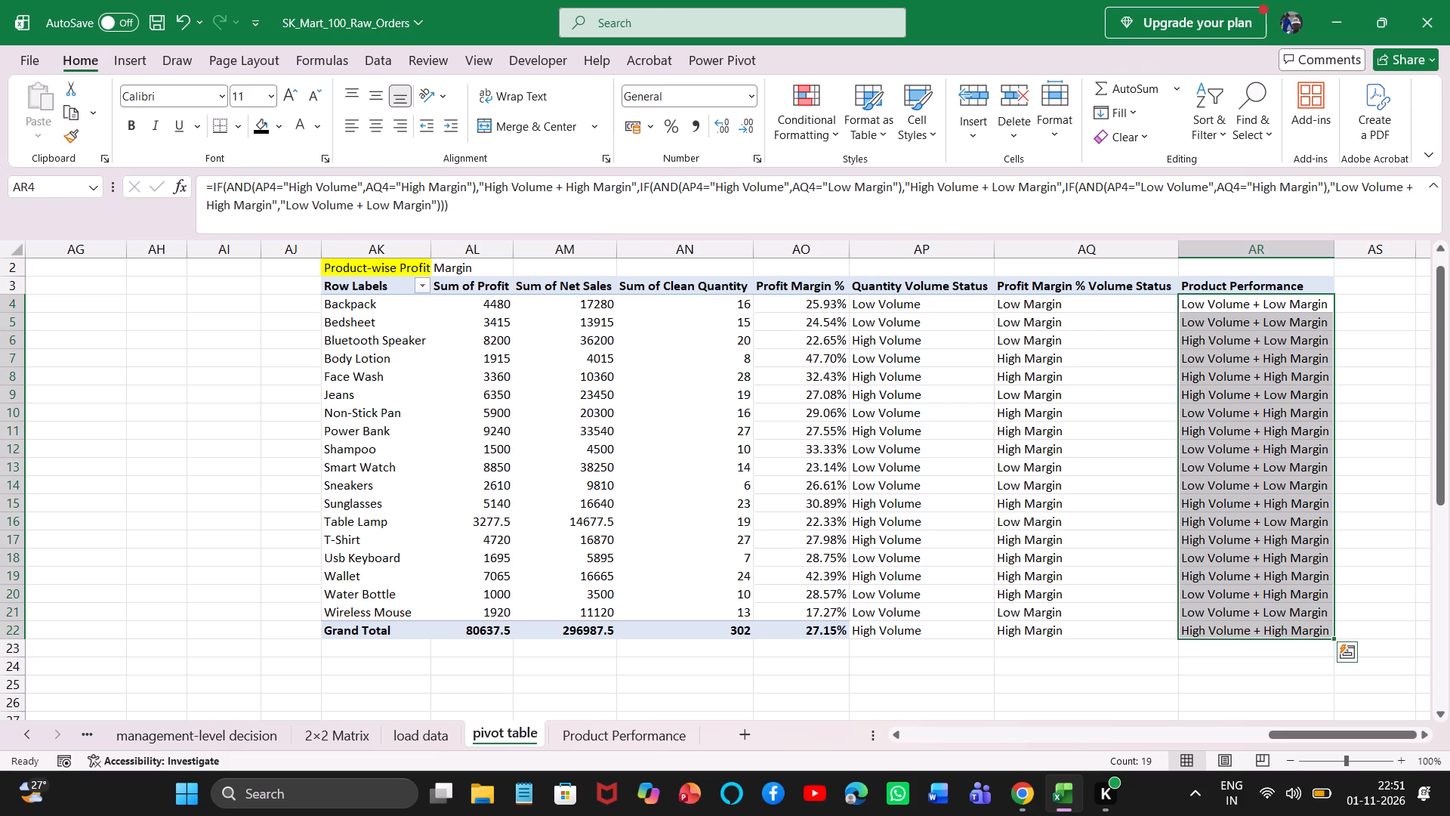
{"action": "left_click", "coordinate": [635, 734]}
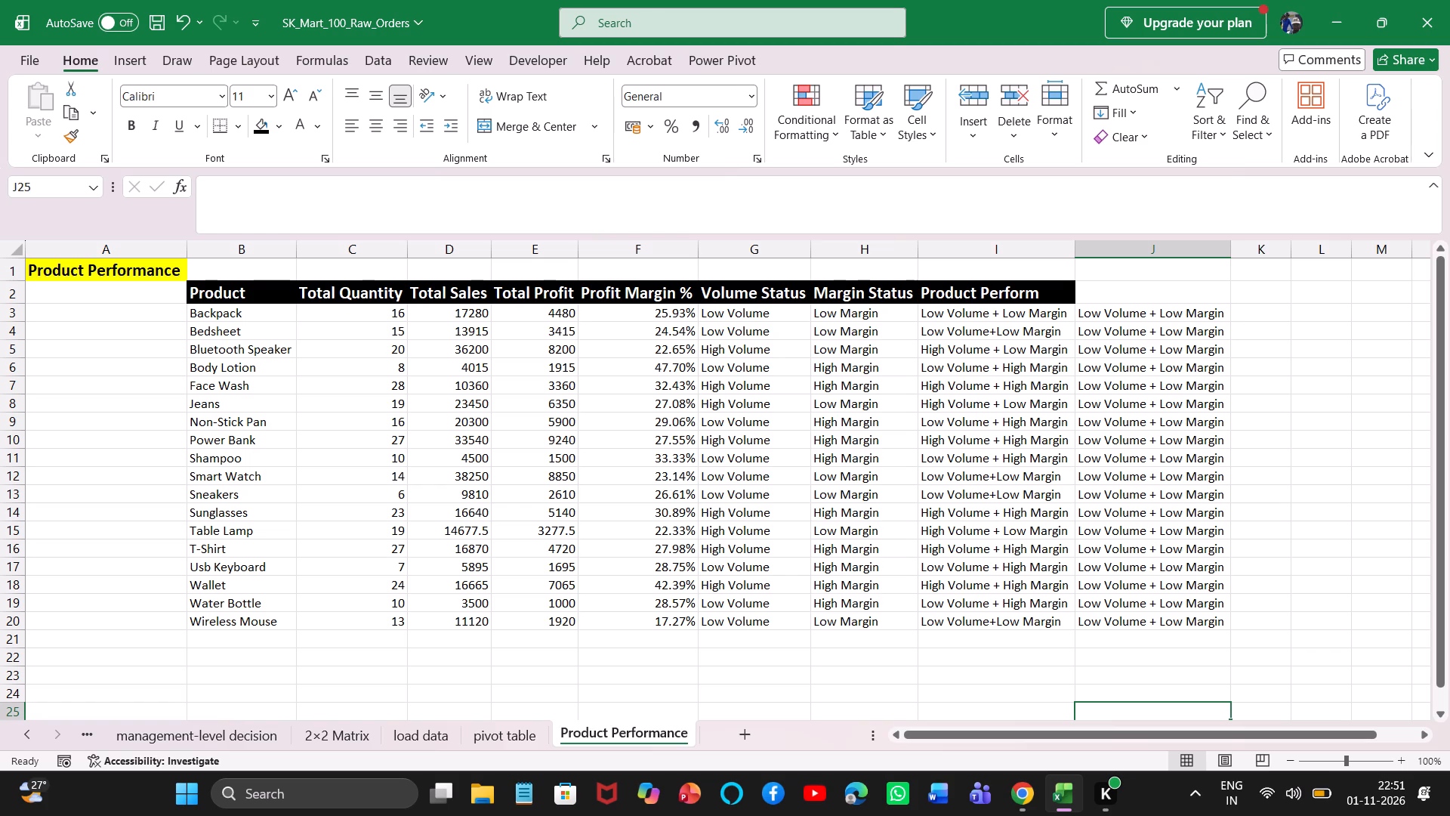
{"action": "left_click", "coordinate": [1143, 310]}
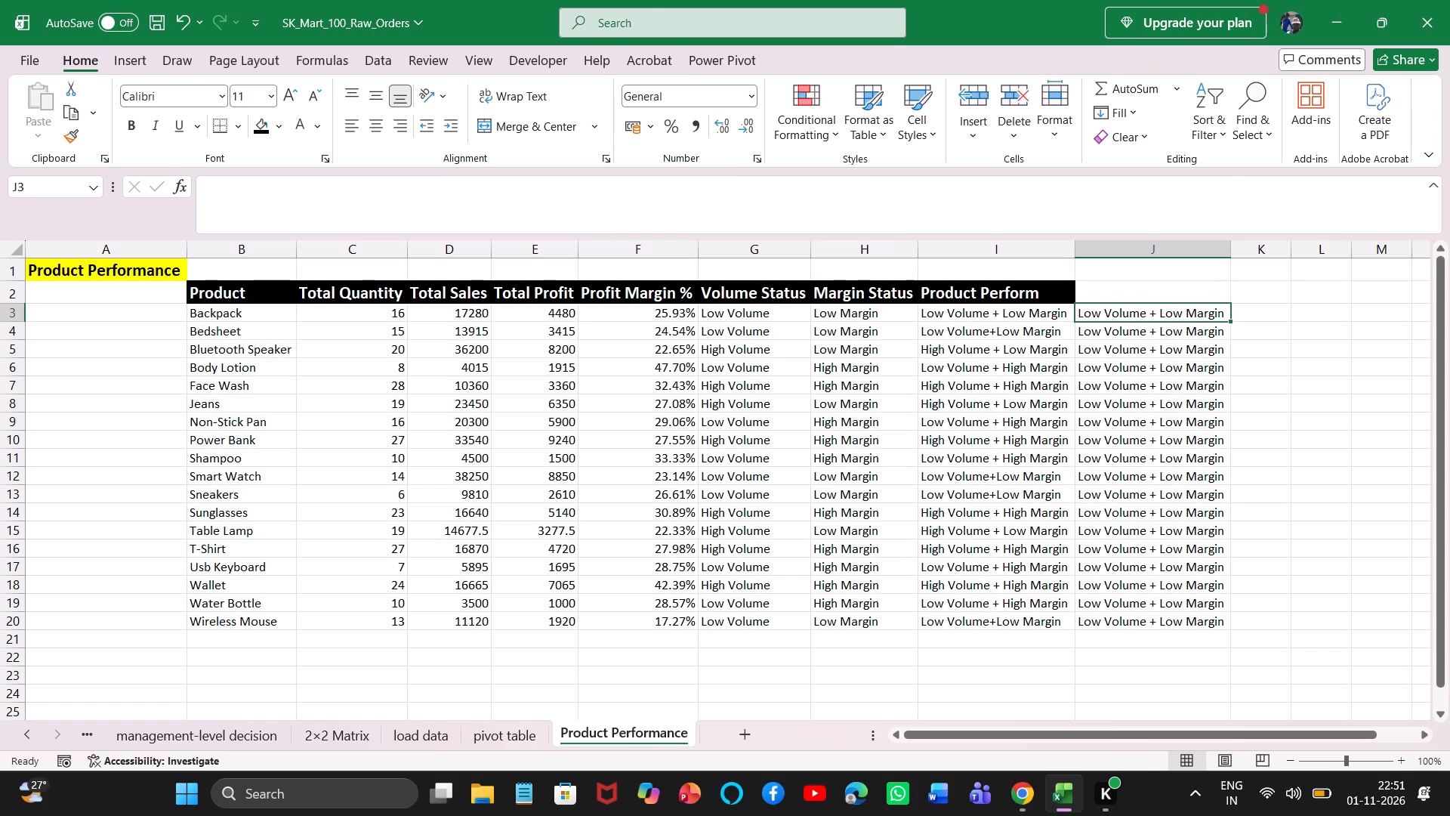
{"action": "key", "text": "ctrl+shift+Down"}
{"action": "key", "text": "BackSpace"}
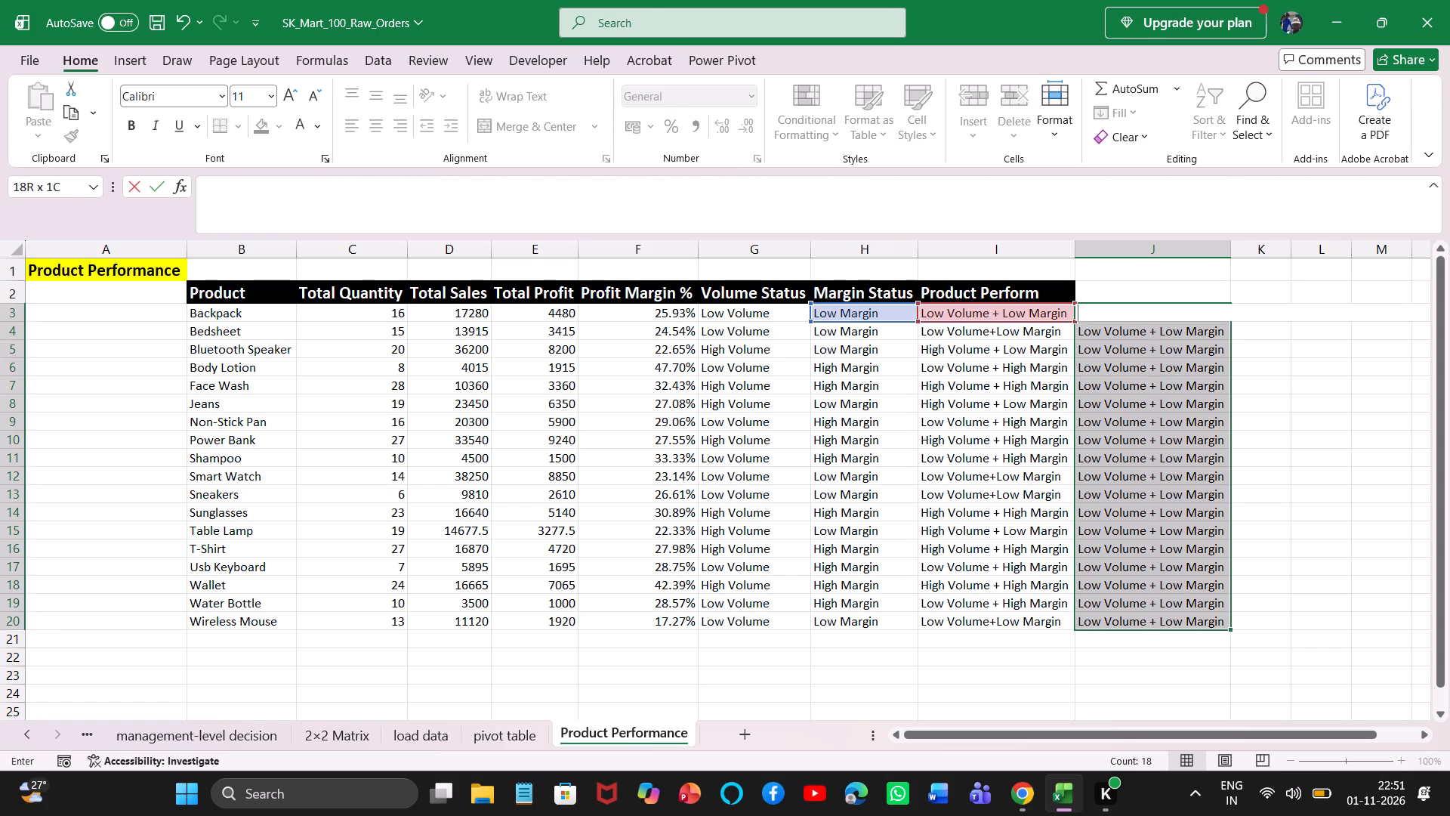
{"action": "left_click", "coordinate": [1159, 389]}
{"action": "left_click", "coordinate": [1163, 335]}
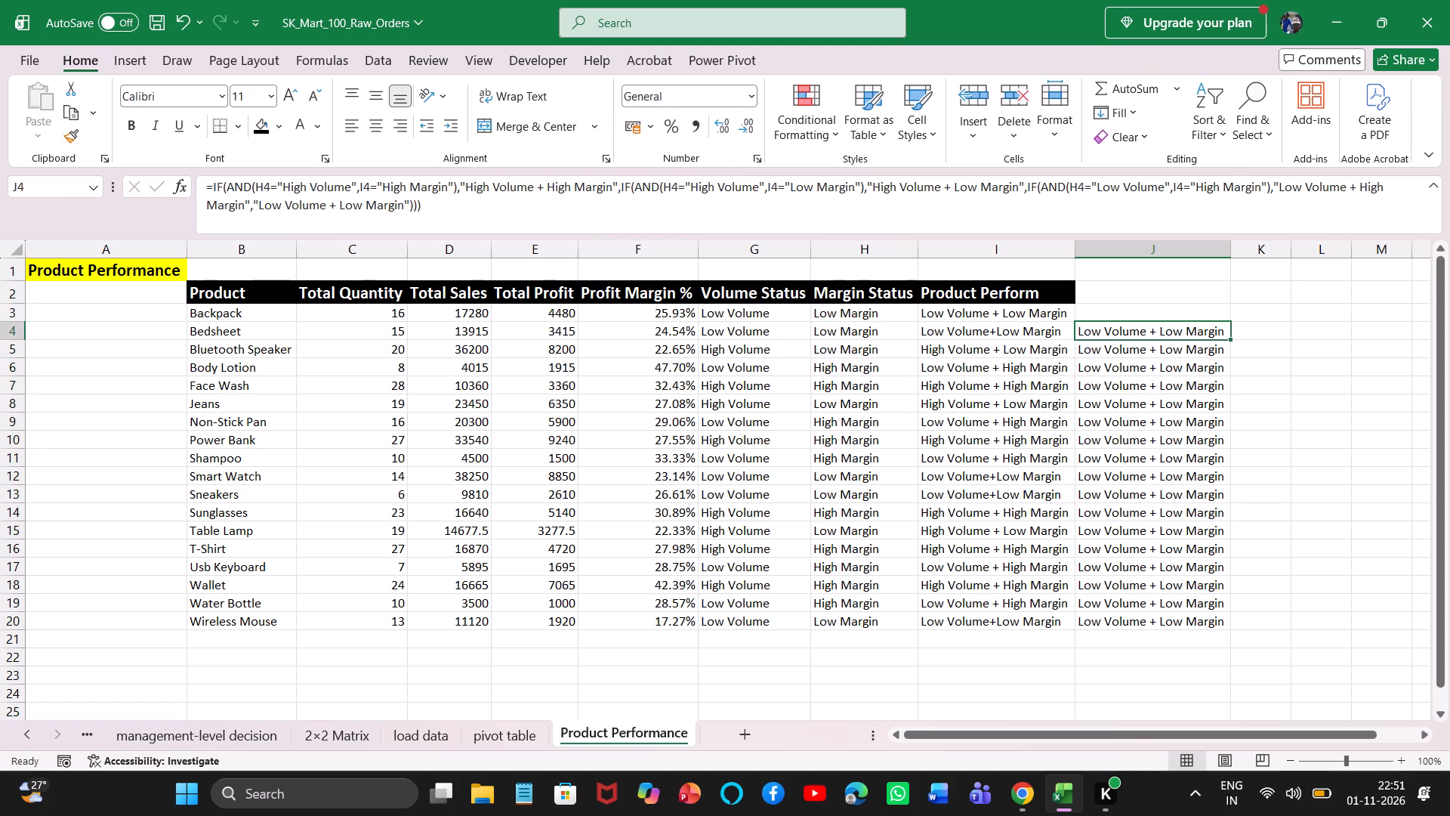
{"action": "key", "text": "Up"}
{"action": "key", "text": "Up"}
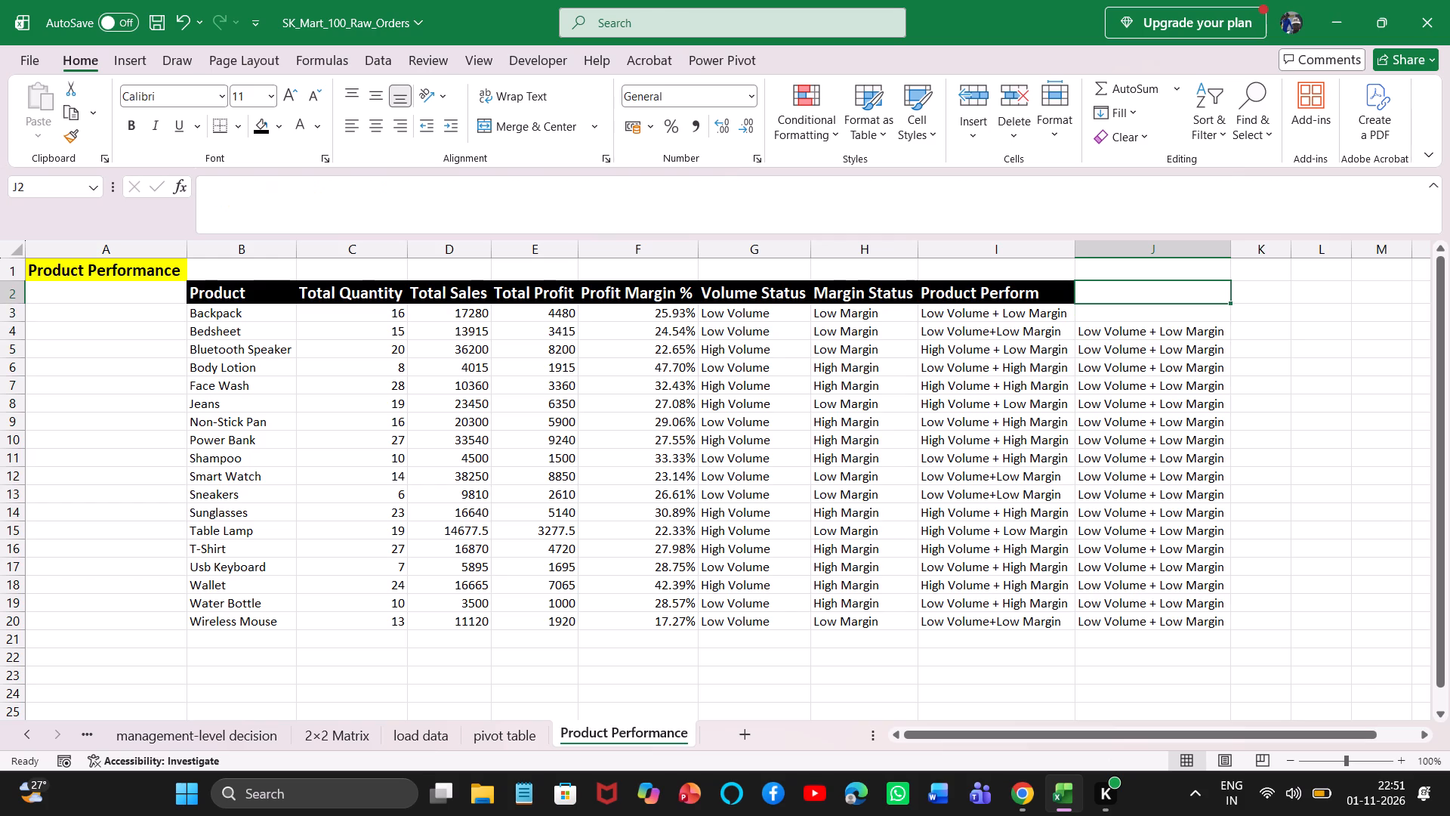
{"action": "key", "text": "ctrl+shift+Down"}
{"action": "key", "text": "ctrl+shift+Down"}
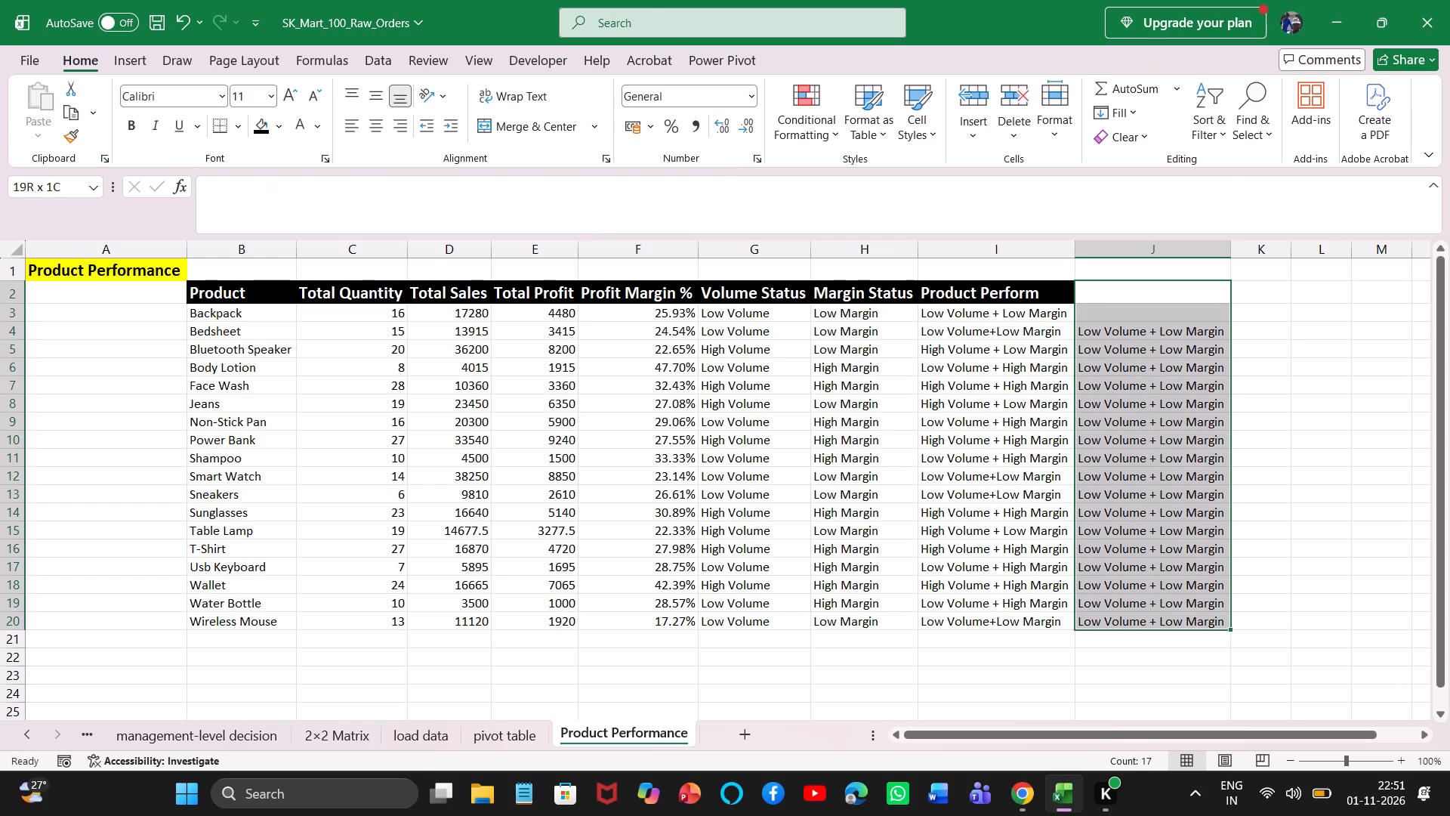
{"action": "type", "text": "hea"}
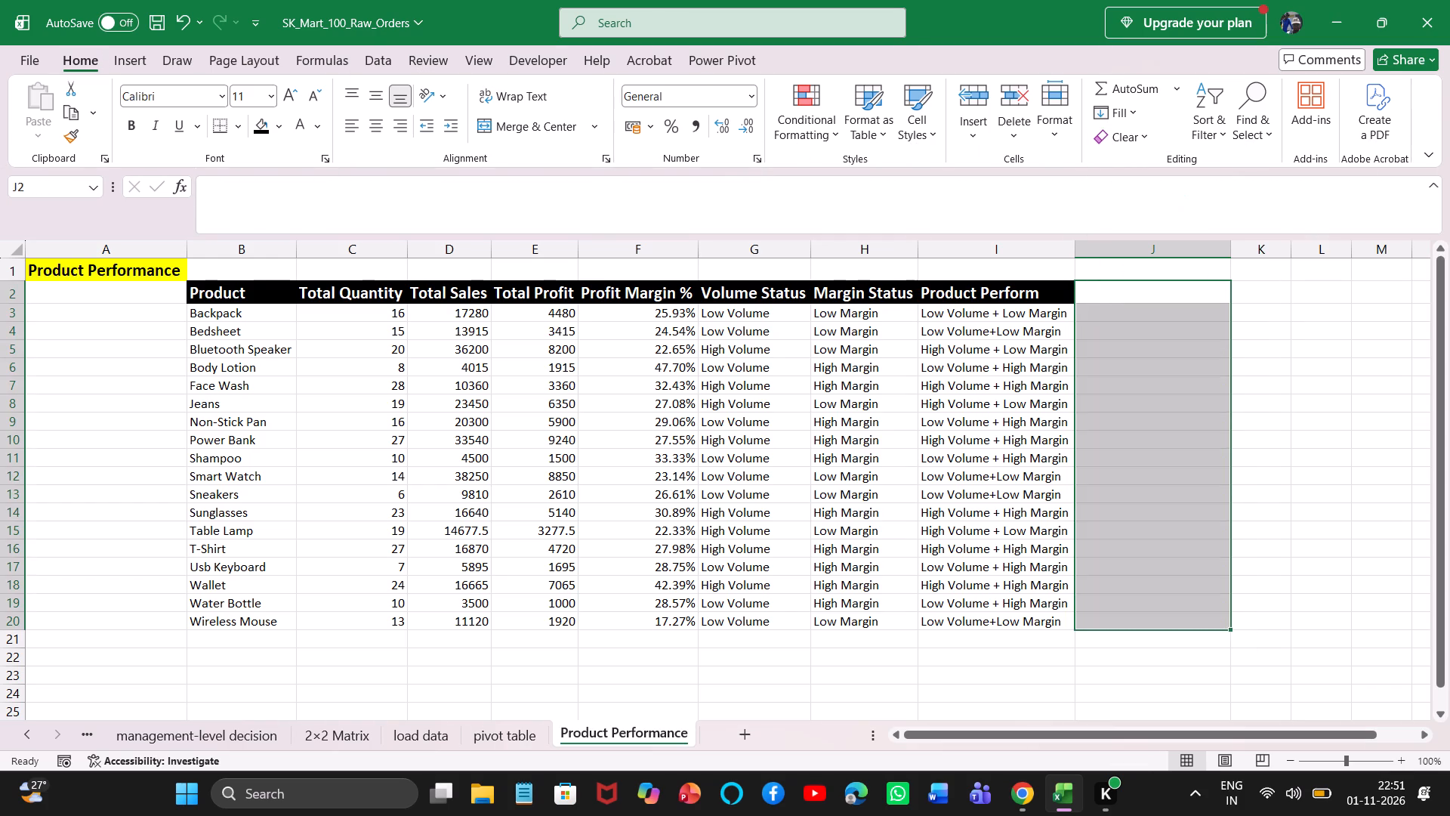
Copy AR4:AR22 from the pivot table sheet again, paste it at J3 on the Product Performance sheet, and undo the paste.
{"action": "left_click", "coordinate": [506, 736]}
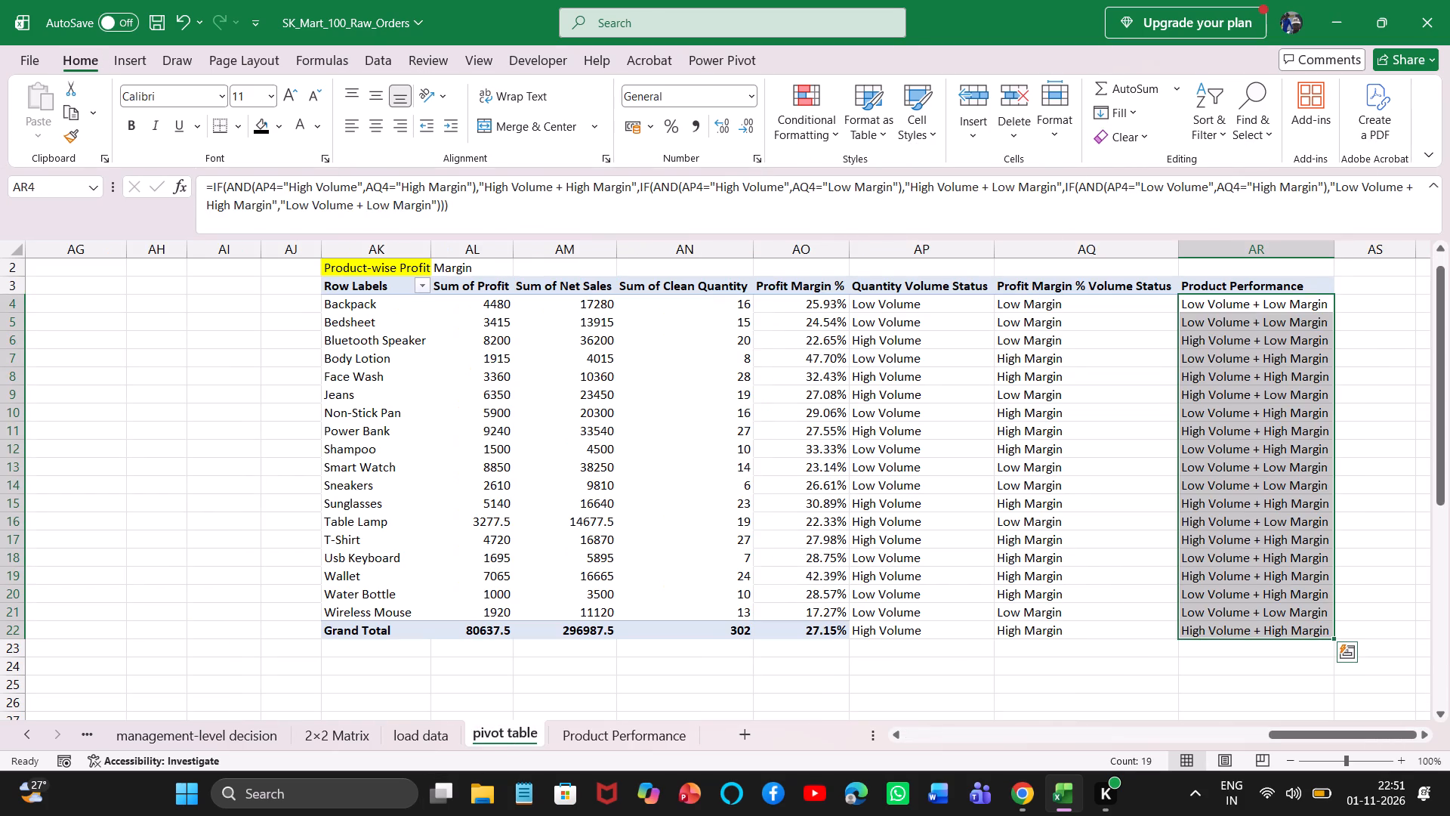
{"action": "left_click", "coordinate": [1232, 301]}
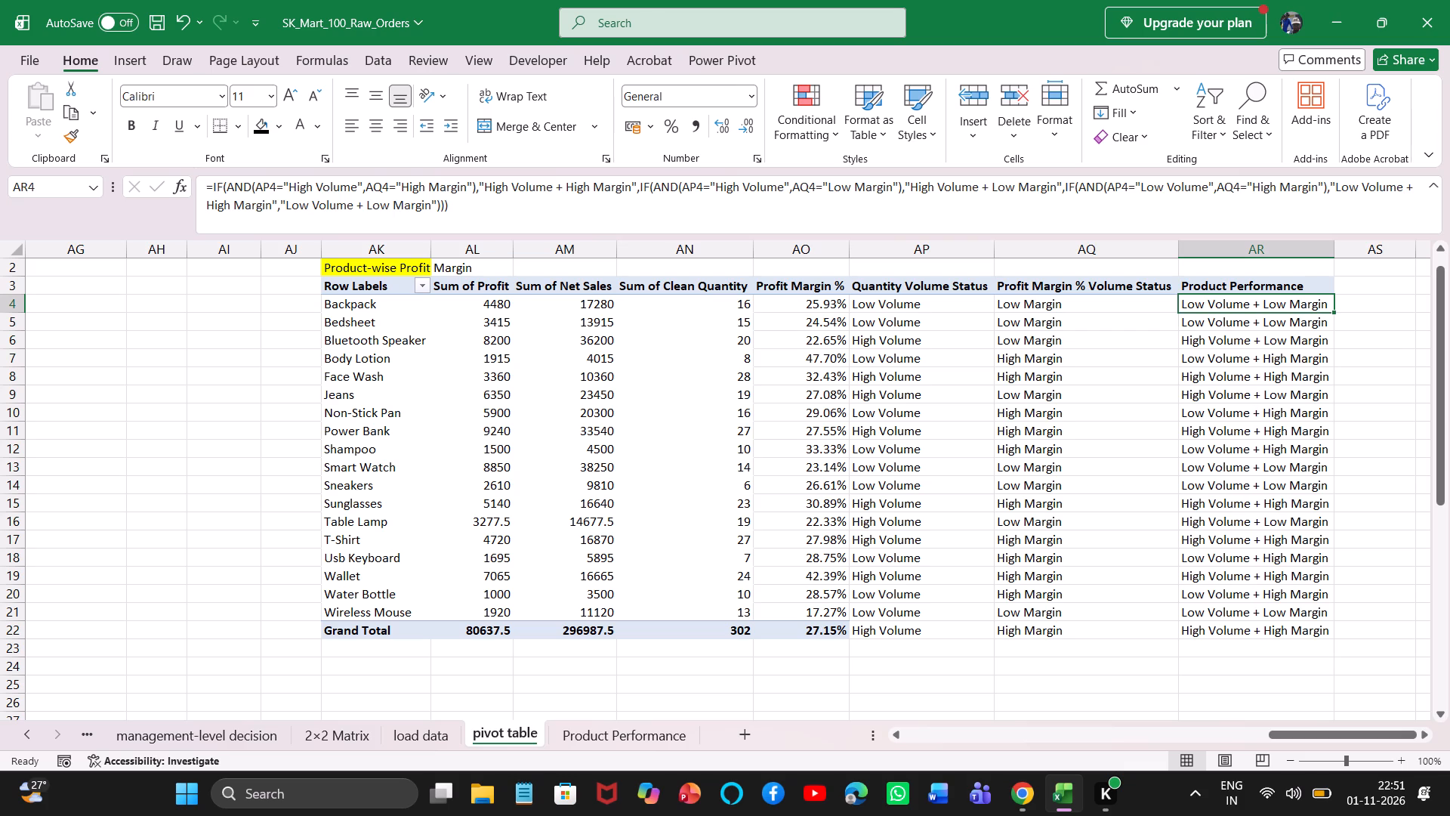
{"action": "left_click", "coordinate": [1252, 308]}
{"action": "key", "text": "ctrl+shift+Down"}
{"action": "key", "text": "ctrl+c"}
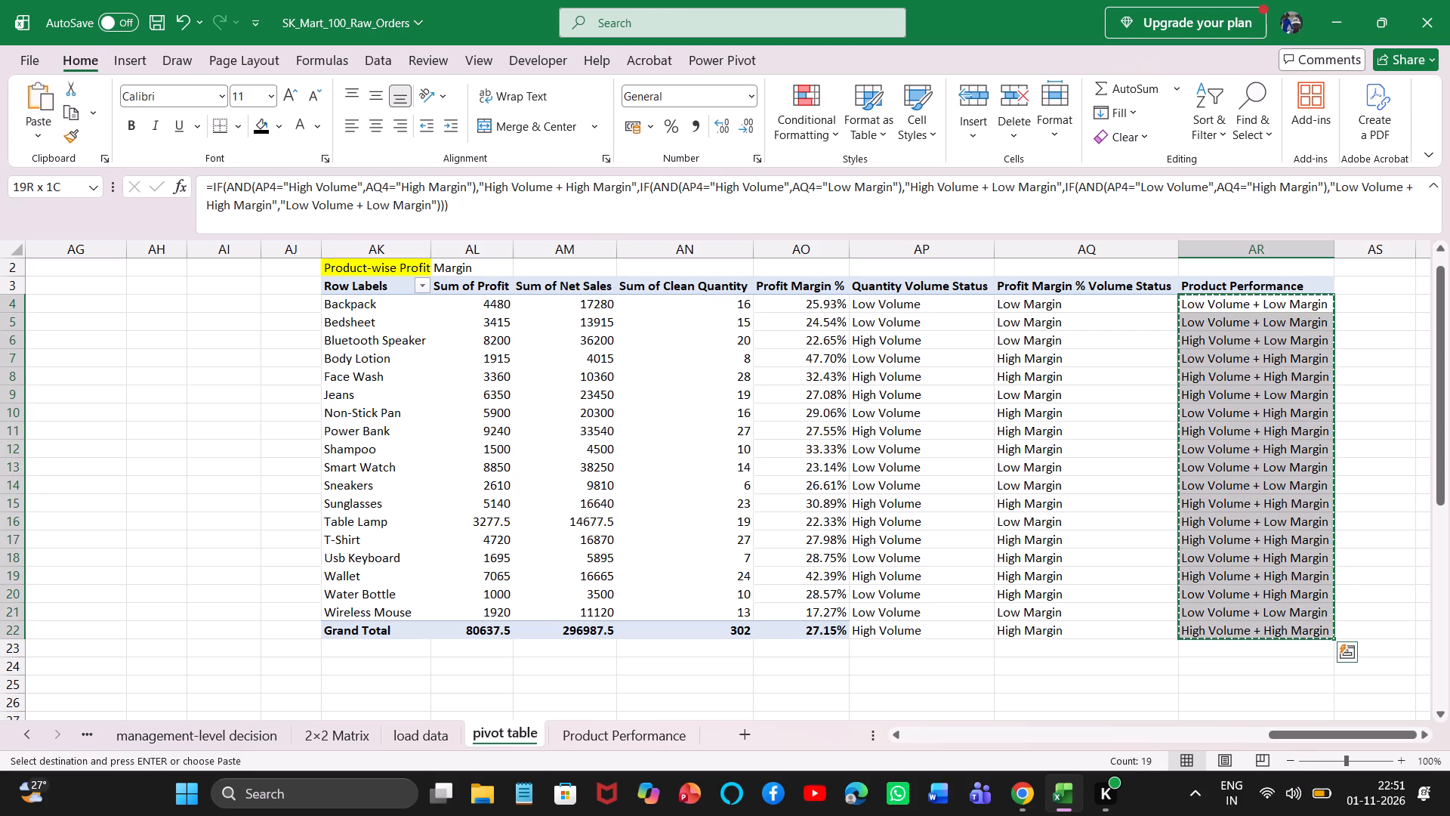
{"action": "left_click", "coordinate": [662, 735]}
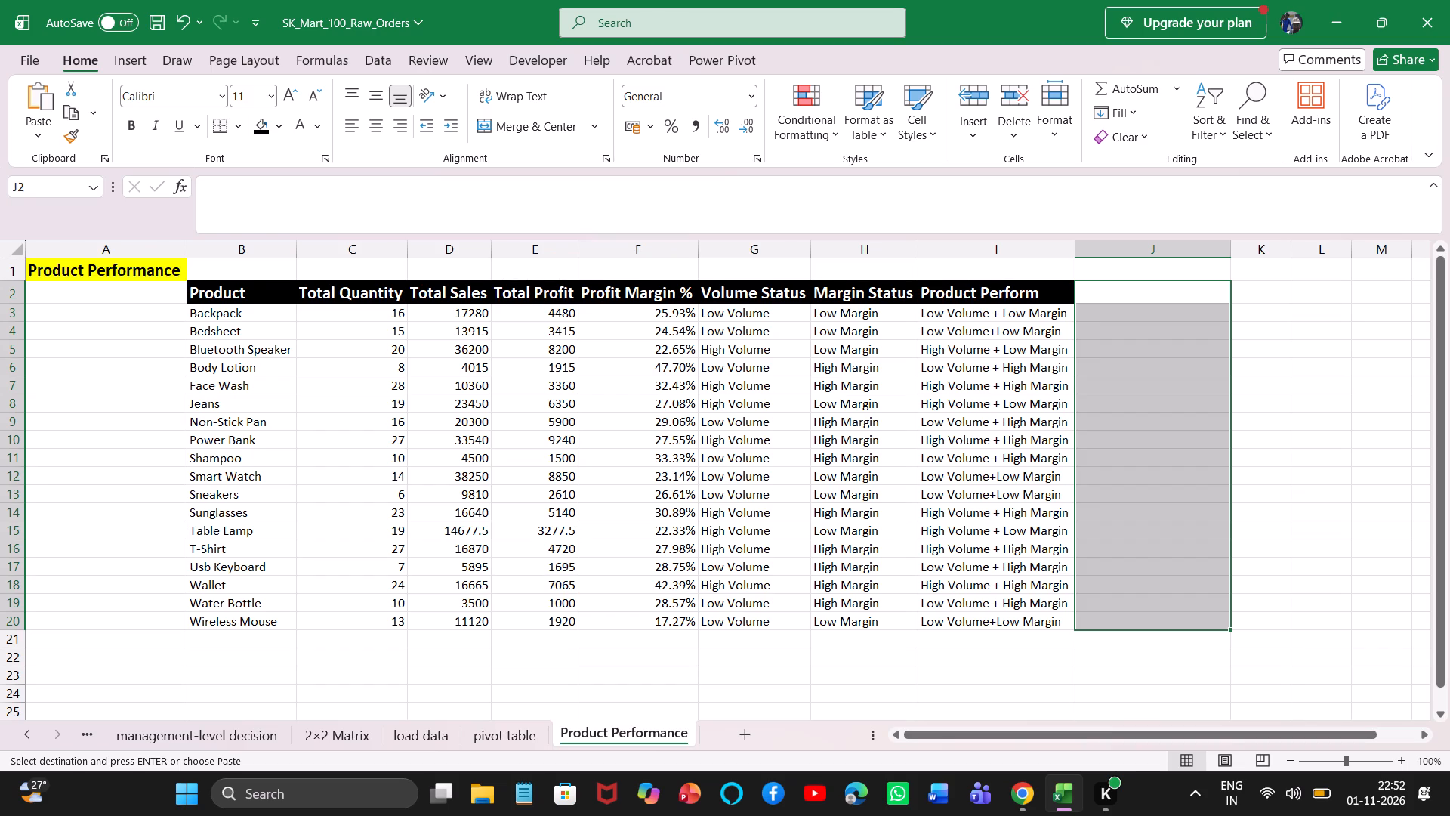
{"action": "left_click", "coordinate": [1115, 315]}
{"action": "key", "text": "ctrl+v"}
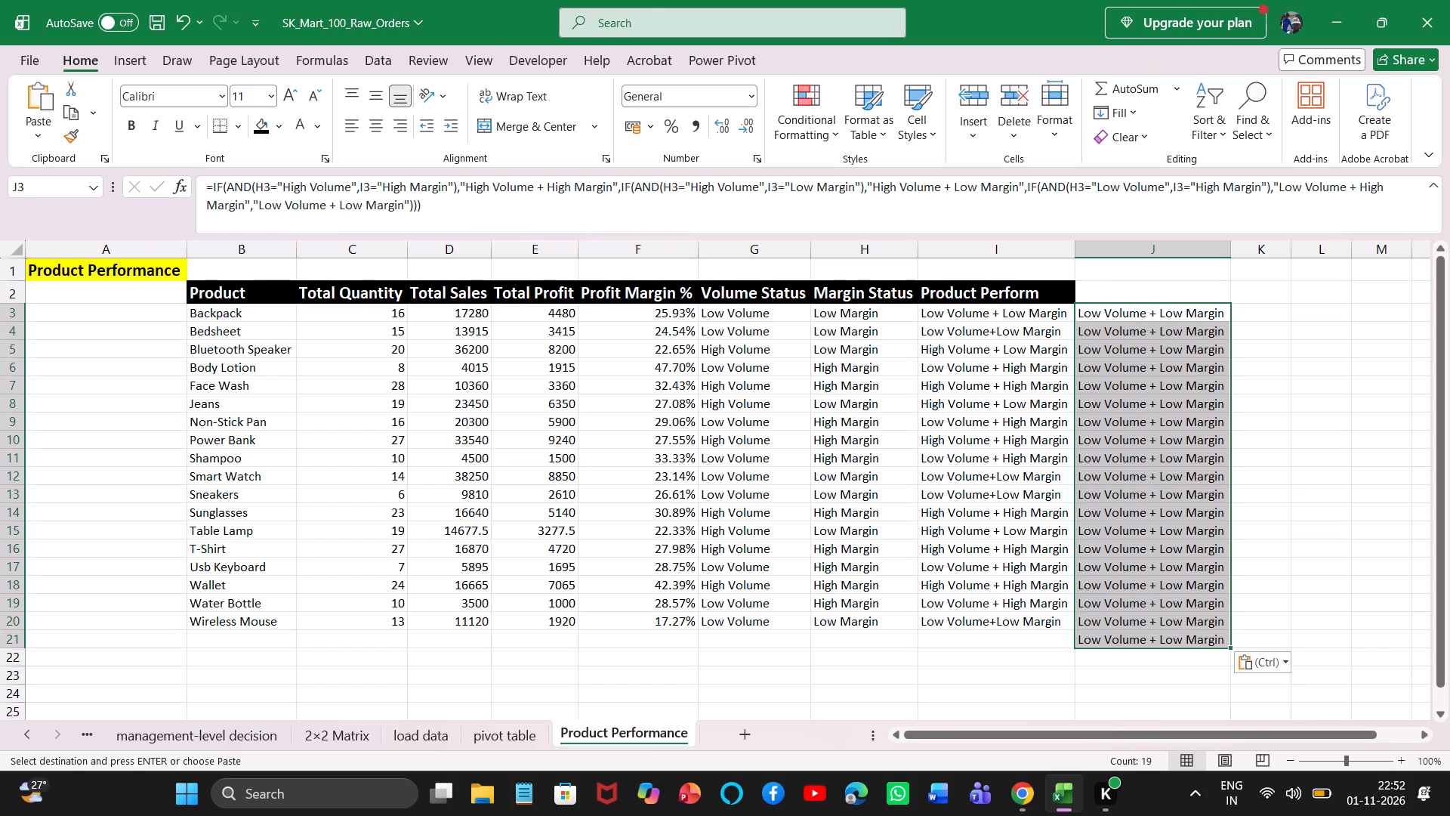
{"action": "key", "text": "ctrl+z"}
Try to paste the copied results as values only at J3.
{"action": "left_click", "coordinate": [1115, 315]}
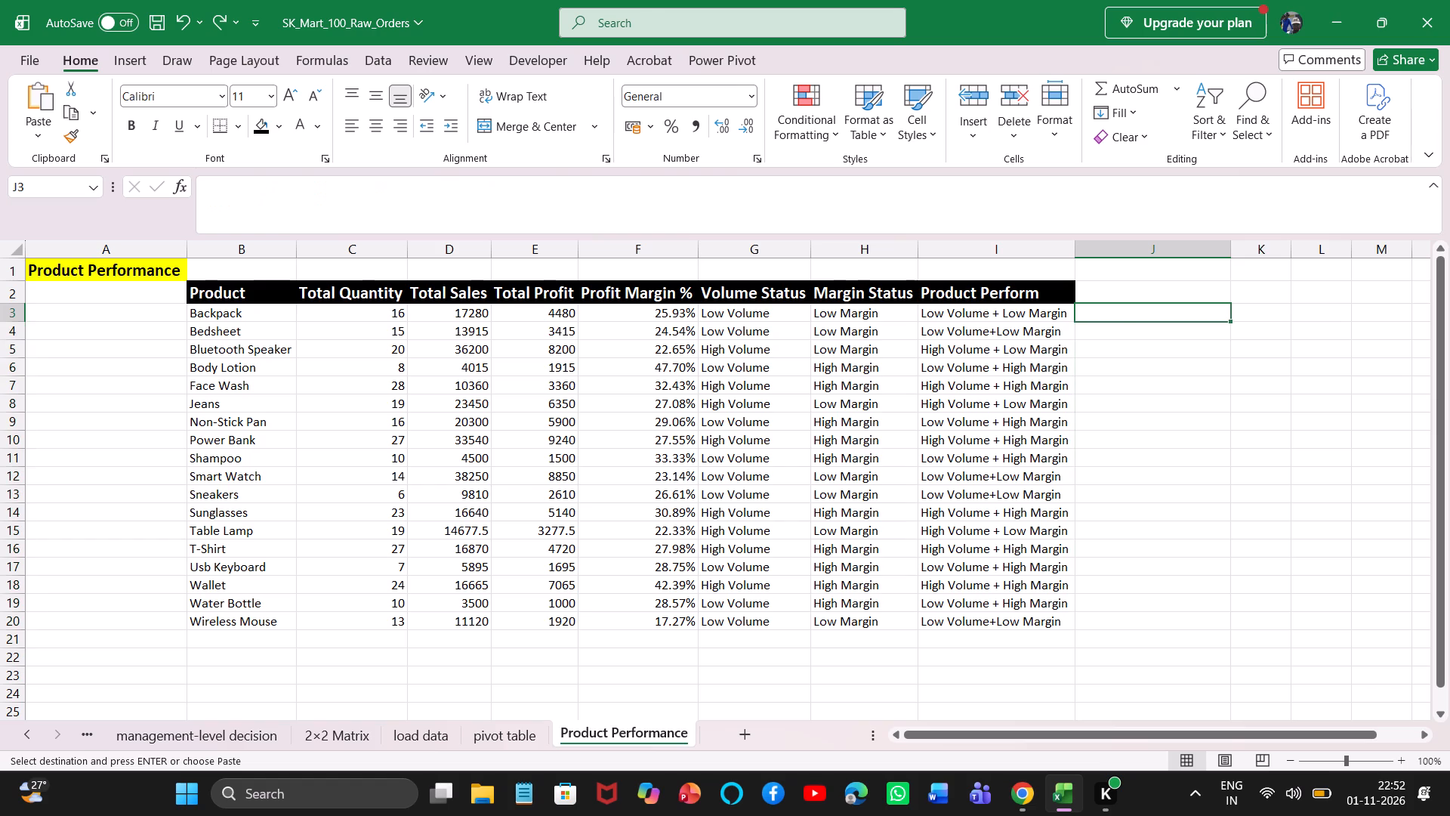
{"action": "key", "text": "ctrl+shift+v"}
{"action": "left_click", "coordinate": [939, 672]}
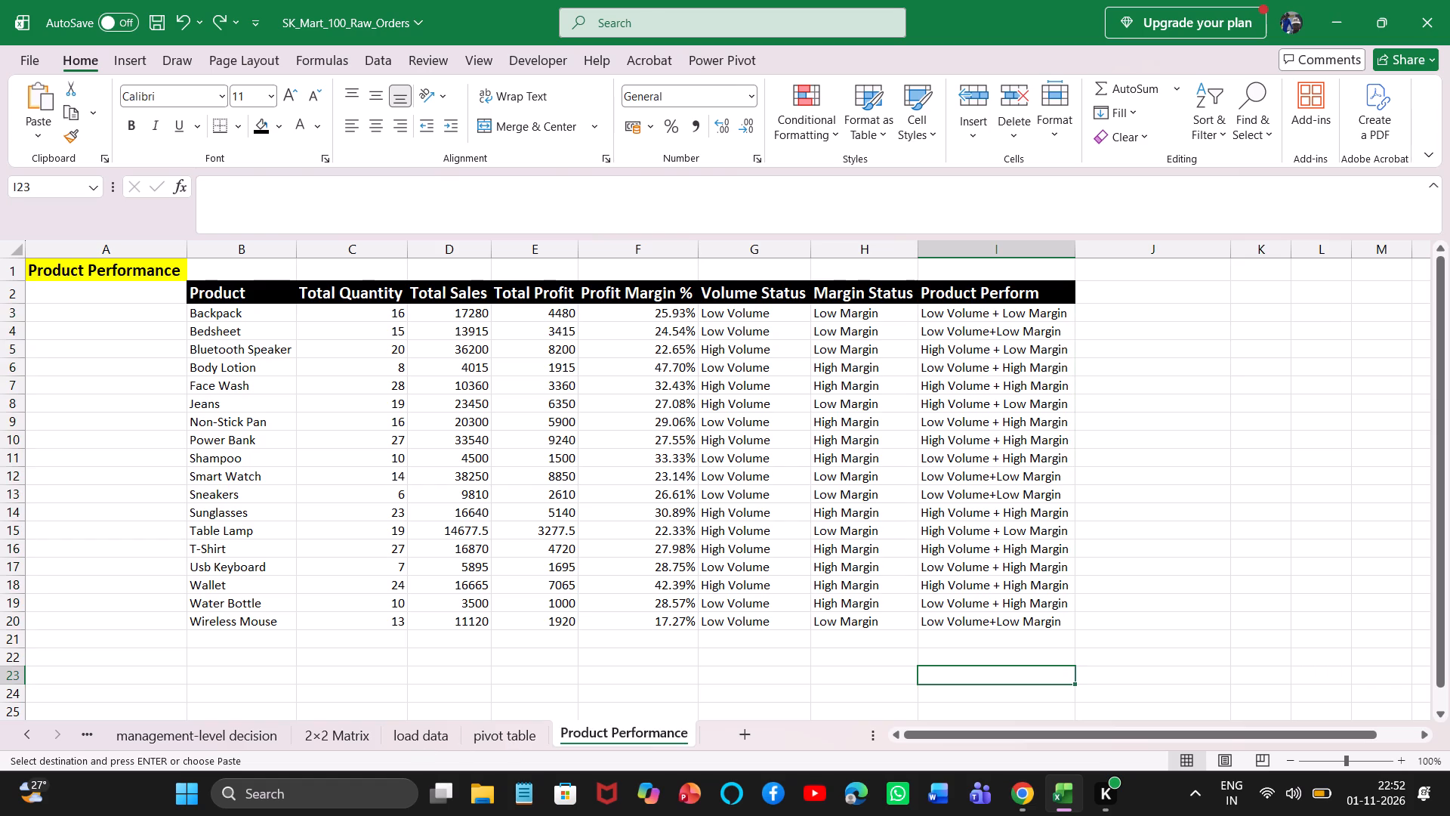
Copy the whole product table B2:I20, including its header row.
{"action": "left_click", "coordinate": [226, 298]}
{"action": "key", "text": "ctrl+shift+Right"}
{"action": "key", "text": "ctrl+shift+Down"}
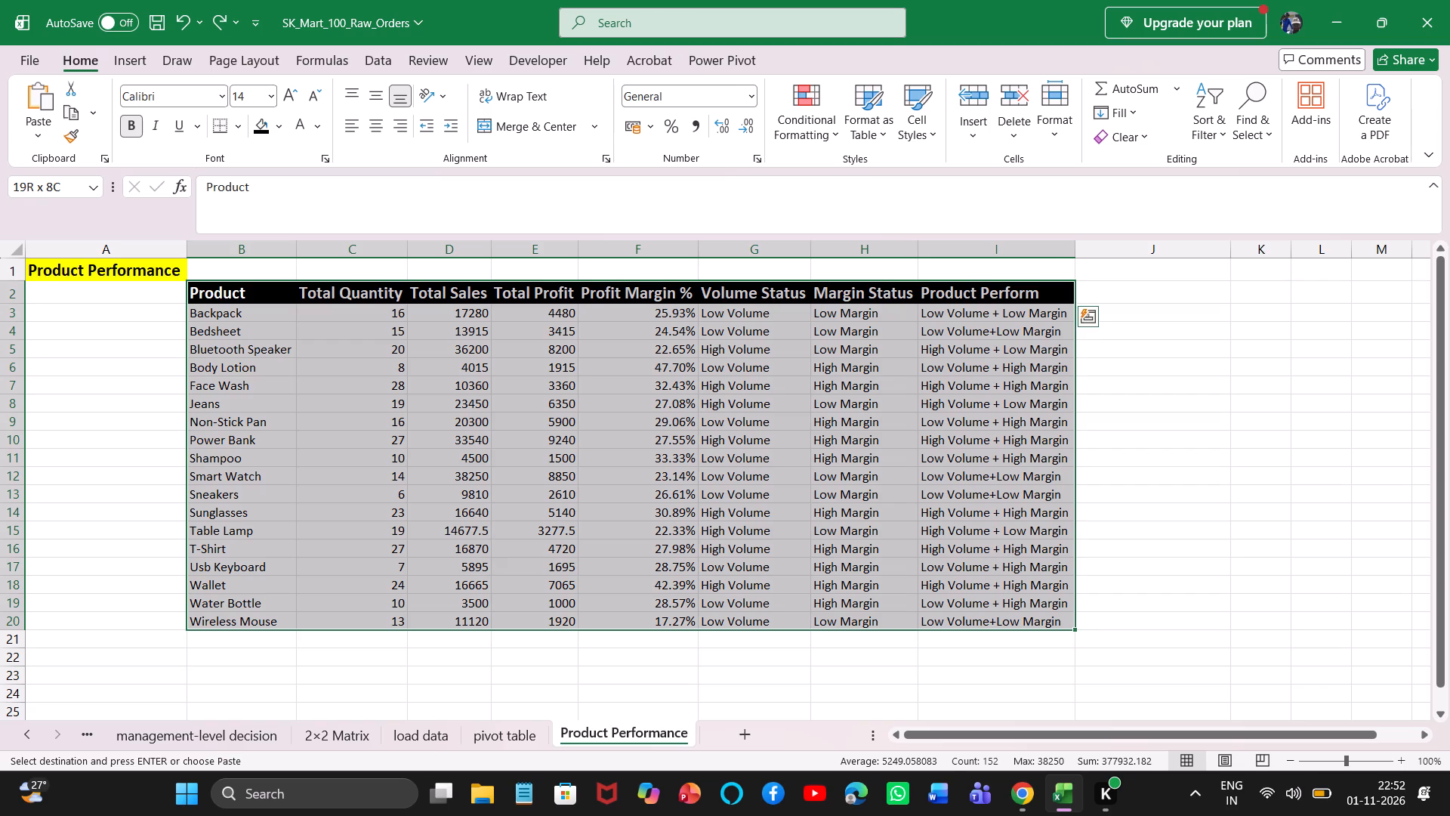
{"action": "key", "text": "ctrl+c"}
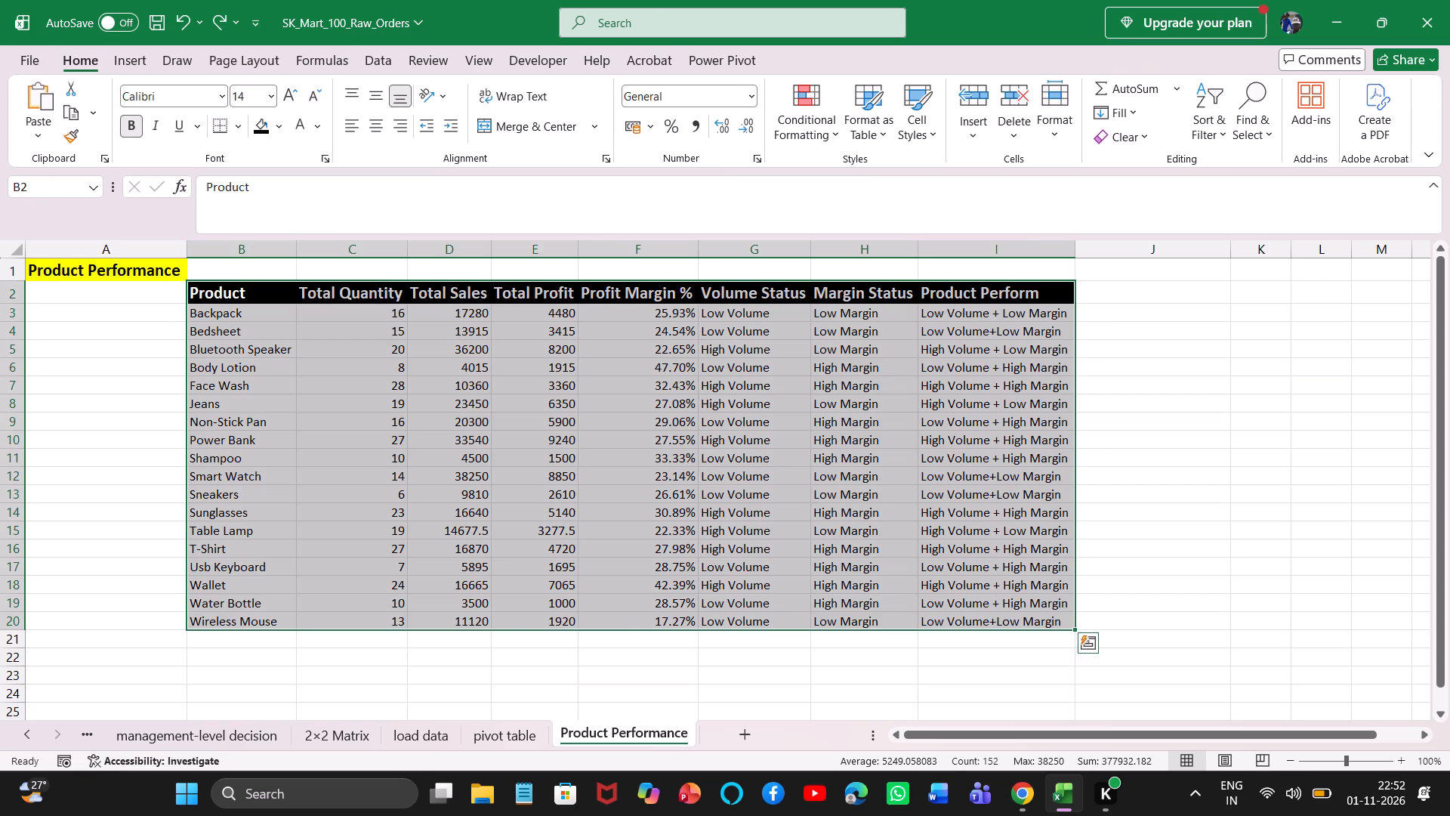